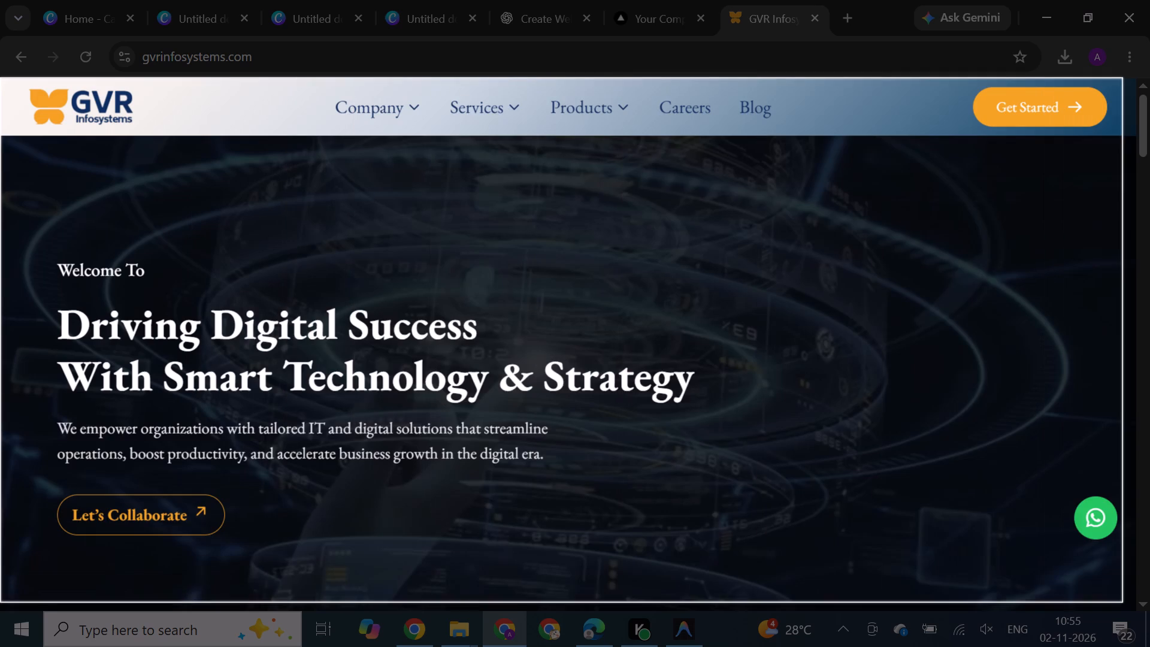
left_click_drag(1122, 602, 1149, 566)
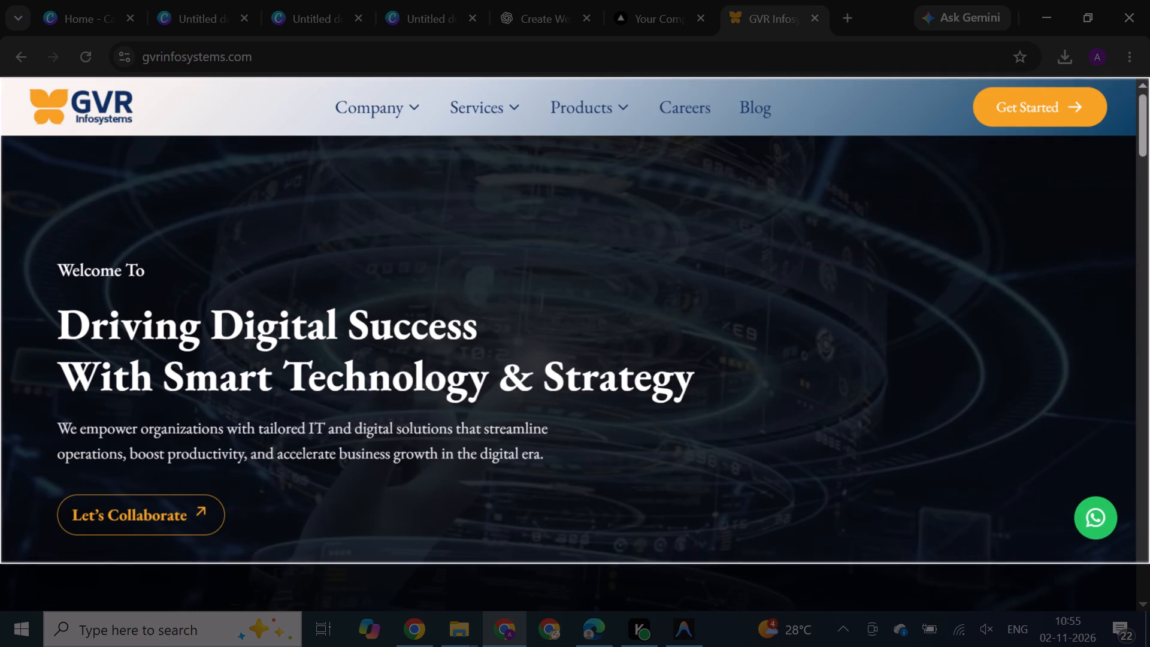
left_click_drag(1149, 566, 1149, 615)
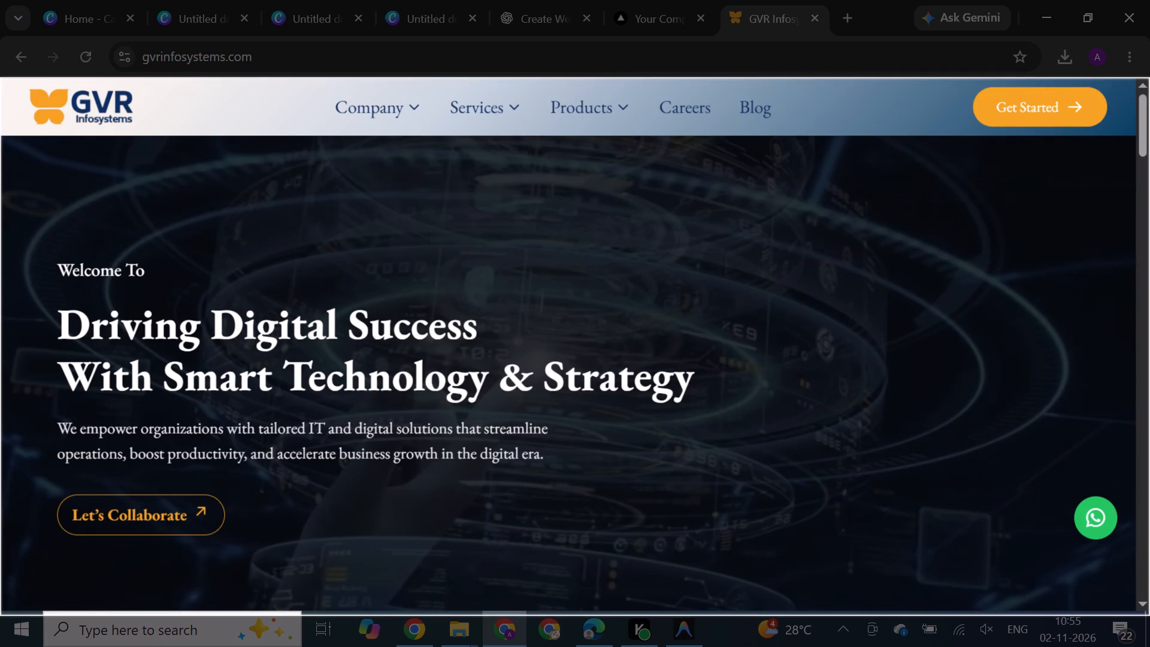
left_click_drag(1149, 615, 1128, 617)
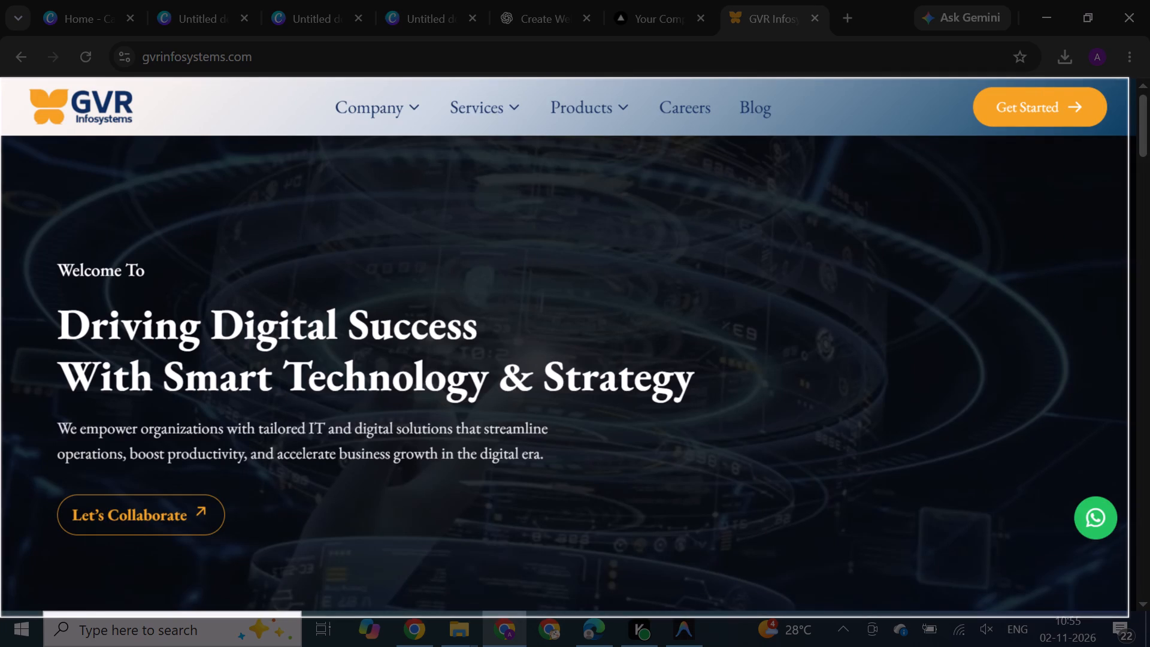
left_click_drag(1128, 617, 1118, 601)
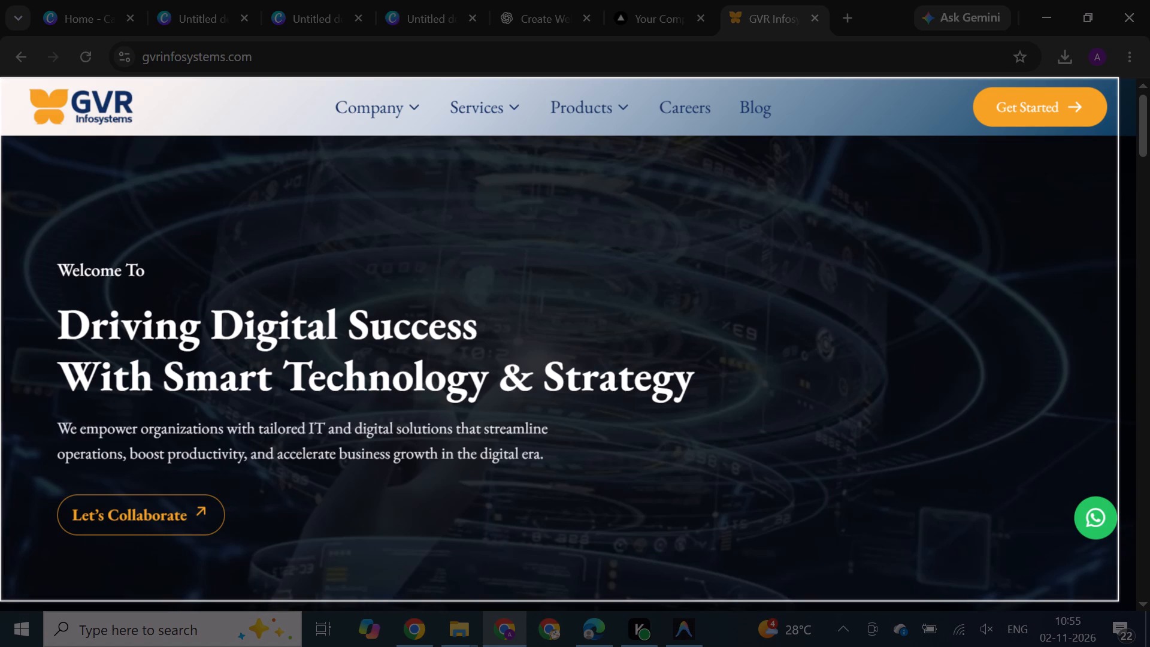
left_click_drag(1118, 601, 1130, 603)
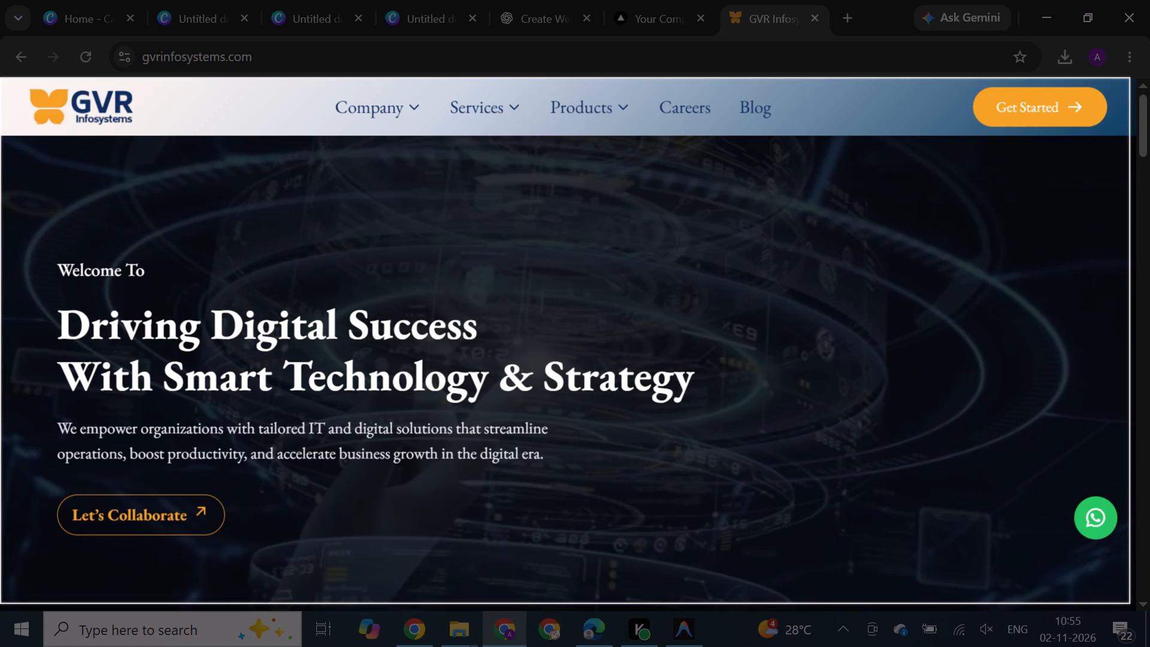
left_click_drag(1130, 603, 1129, 609)
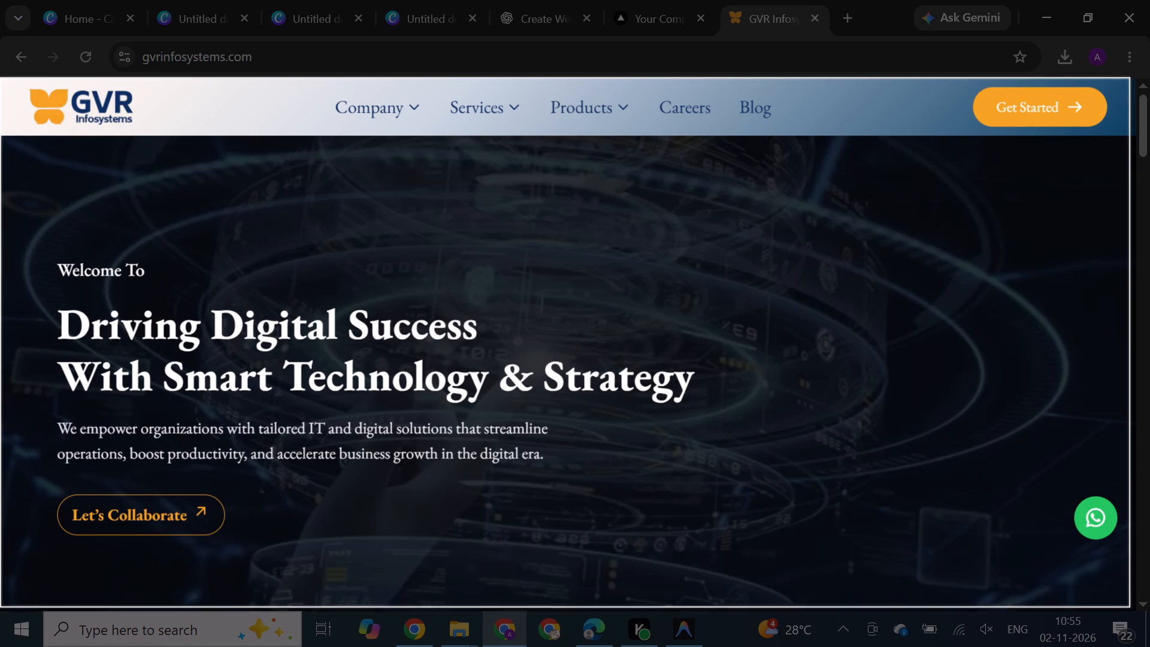
left_click_drag(1129, 609, 1129, 610)
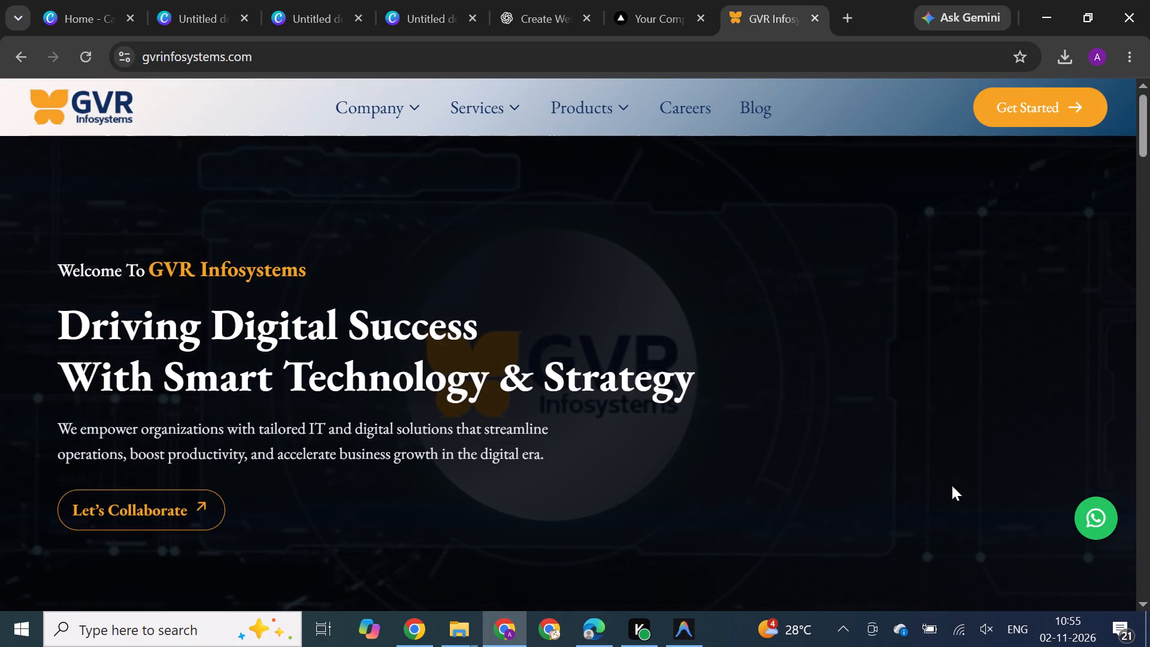
scroll(752, 452, "down", 2)
left_click(1122, 470)
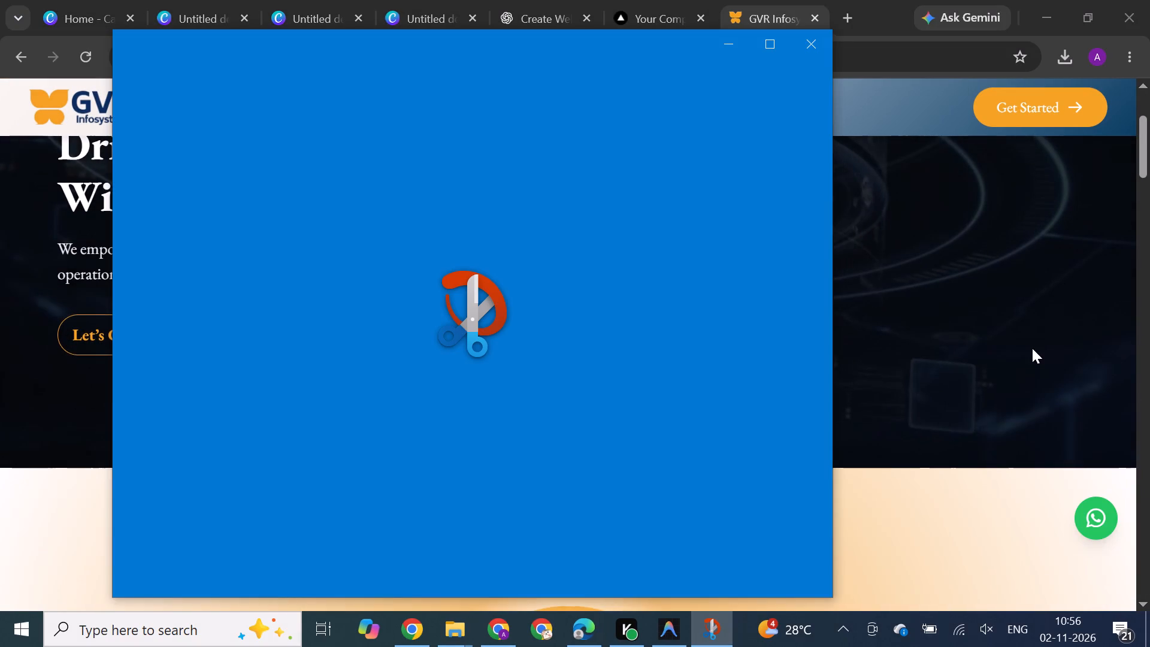
left_click(811, 38)
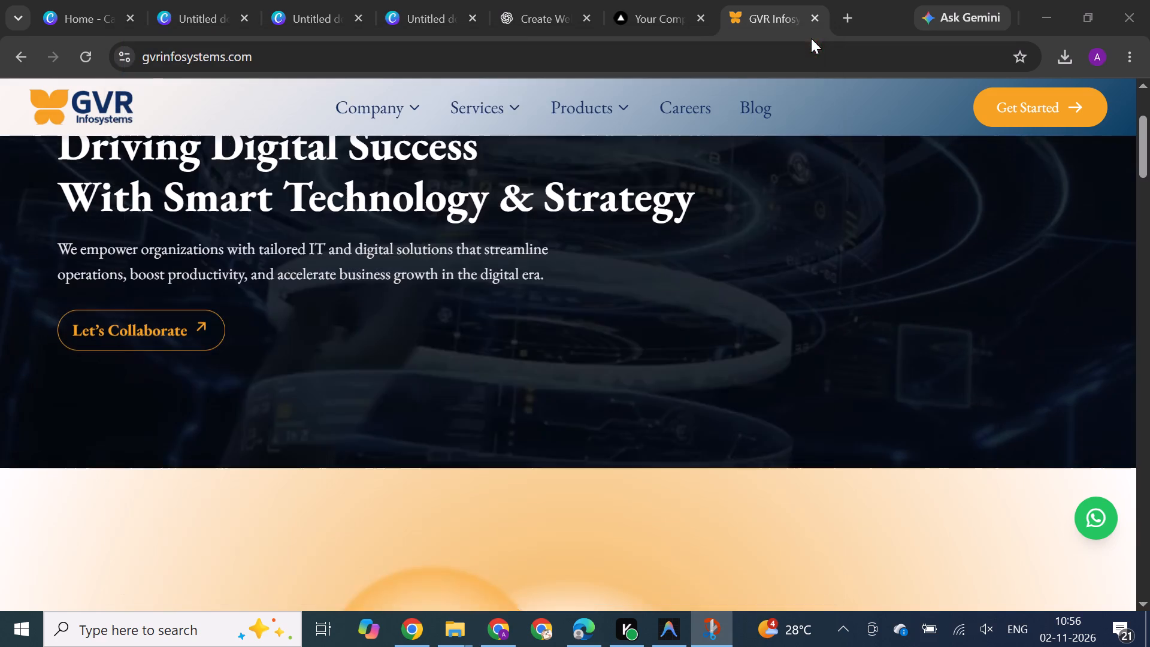
Delete the two Ricch Hotels pages, 2 and 3, from the 1400 x 1000 px Canva design, keeping the Shri Swaraa page.
left_click(184, 0)
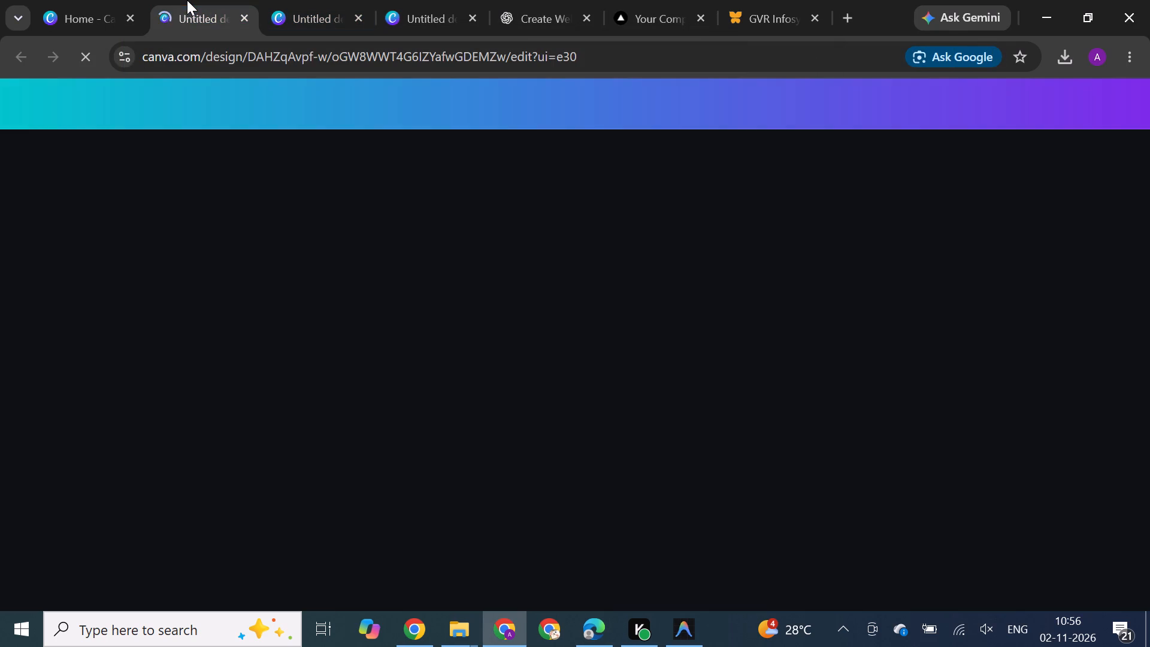
left_click(317, 0)
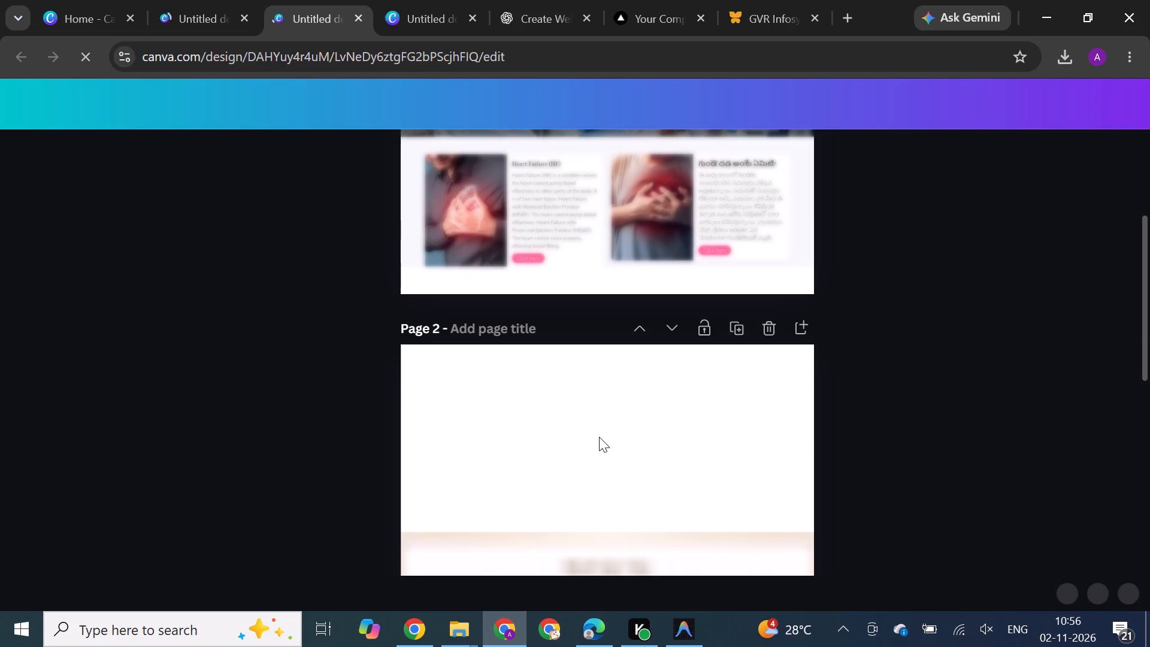
left_click(599, 437)
scroll(599, 437, "down", 3)
key("BackSpace")
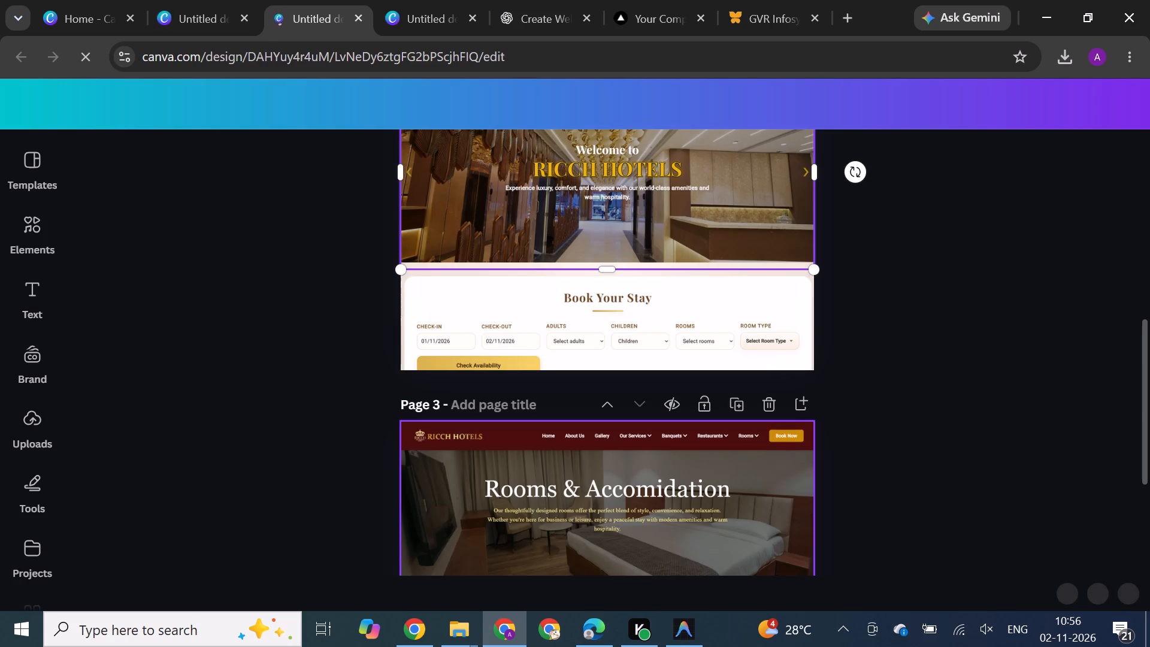
scroll(859, 421, "down", 4)
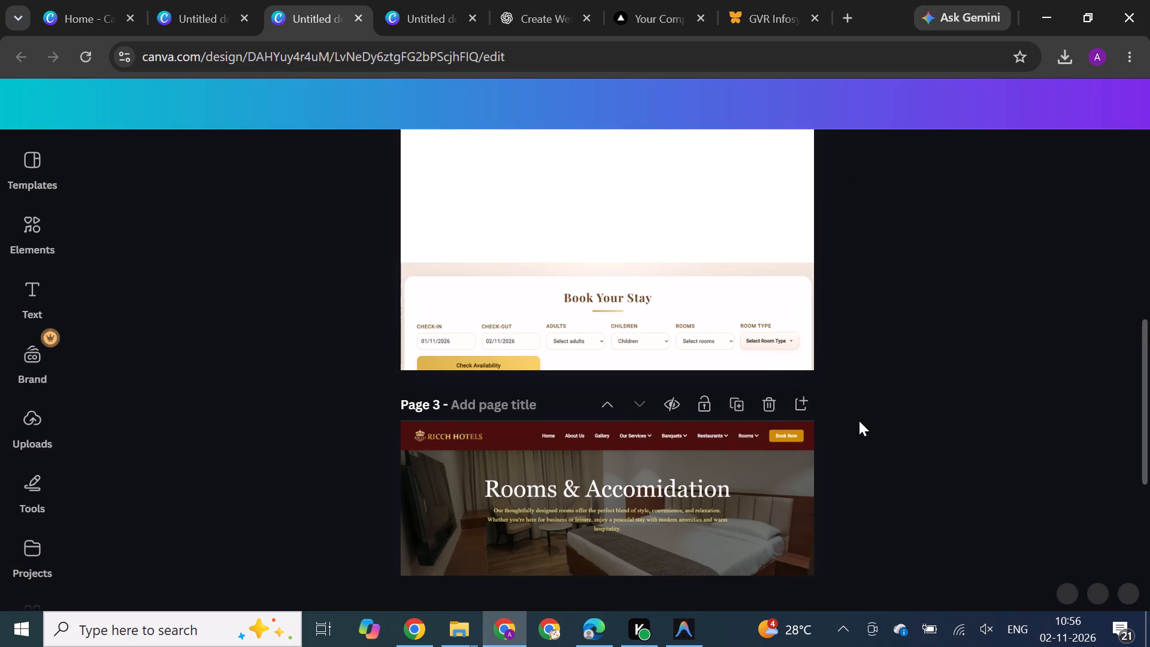
scroll(859, 421, "down", 1)
left_click(740, 381)
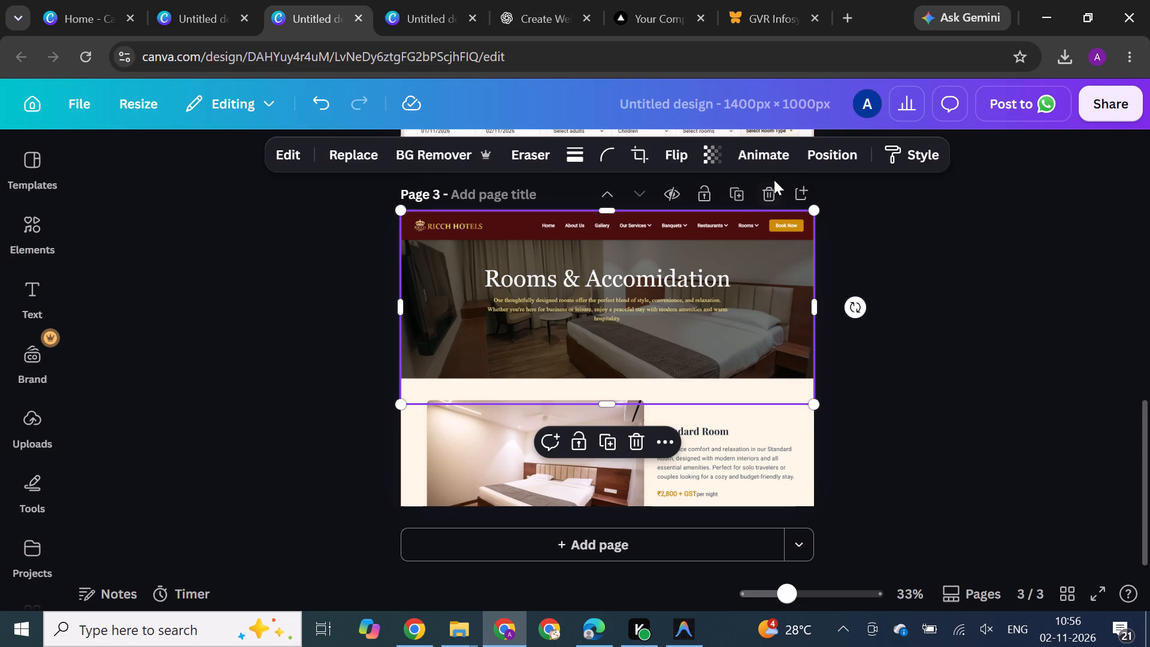
left_click(776, 192)
scroll(762, 314, "up", 3)
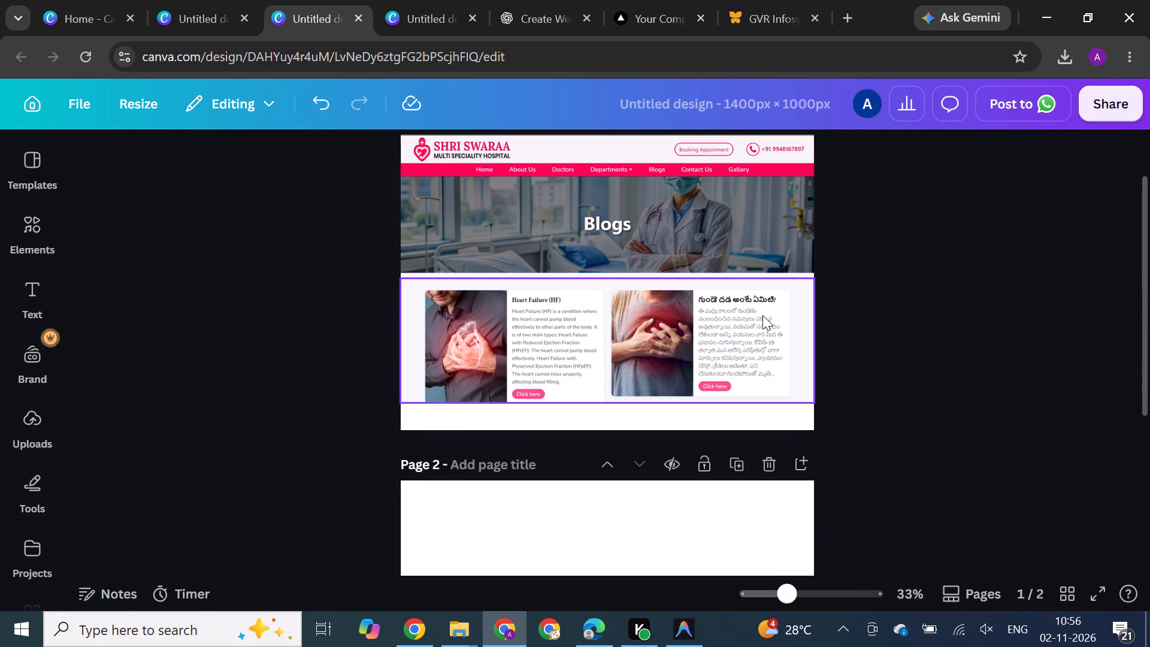
scroll(762, 315, "up", 2)
scroll(762, 315, "down", 5)
left_click(762, 315)
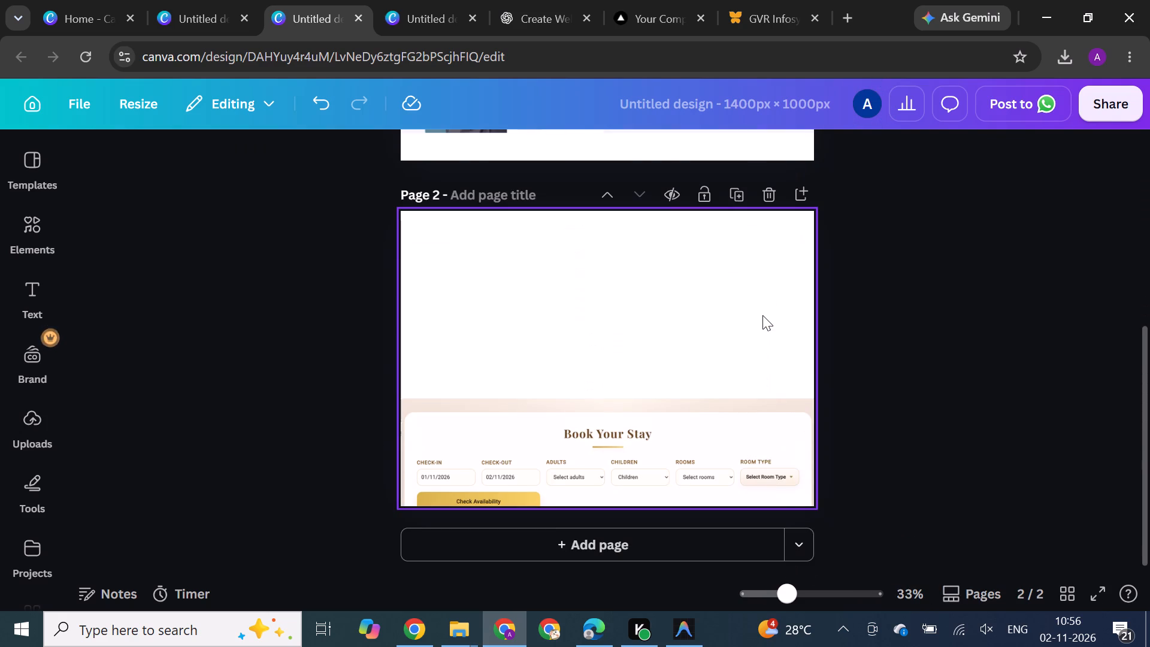
key("BackSpace")
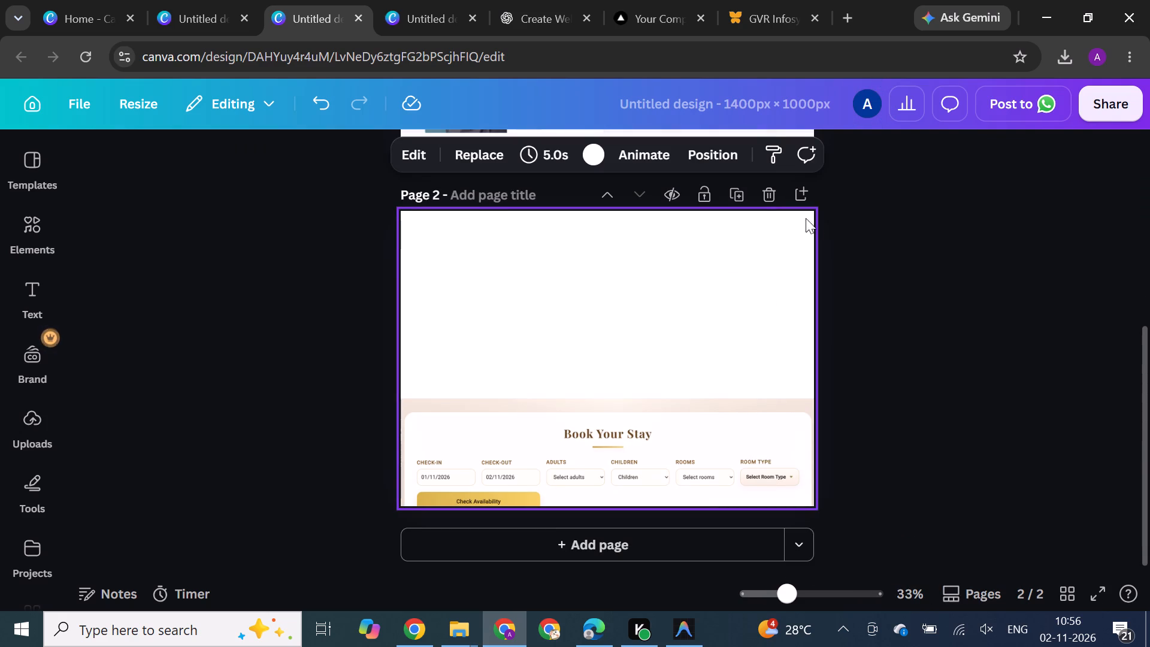
left_click(770, 199)
Add a blank second page, paste the GVR homepage screenshot, align it to the page's top-left corner and enlarge it proportionally.
scroll(716, 449, "up", 2)
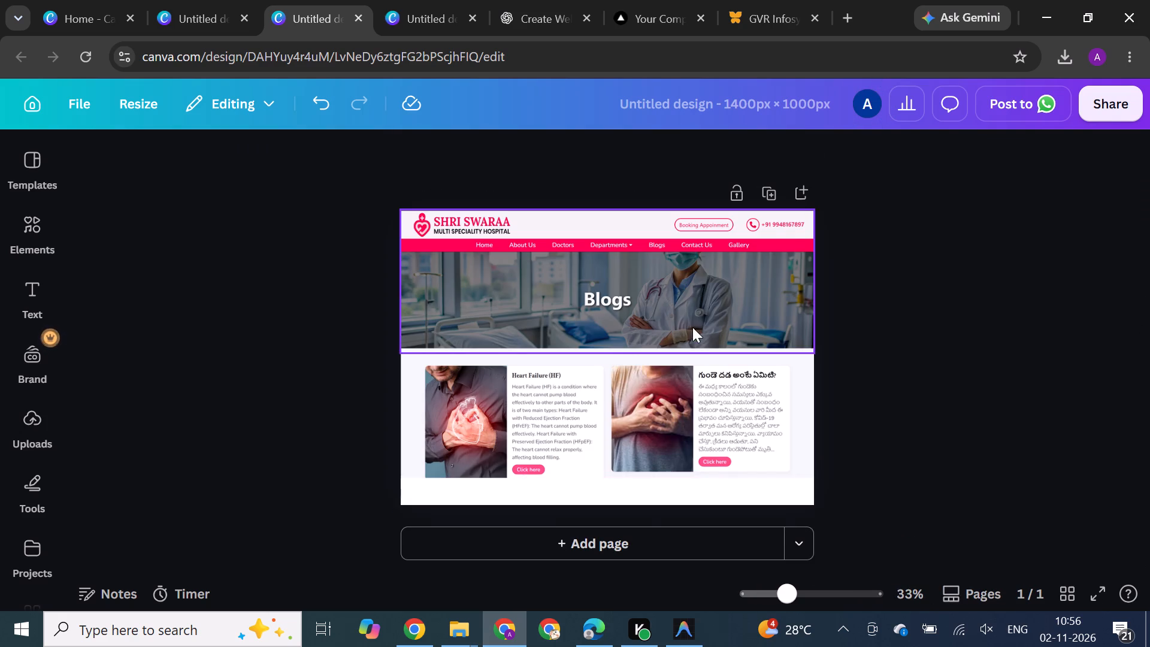
left_click(585, 528)
left_click(578, 434)
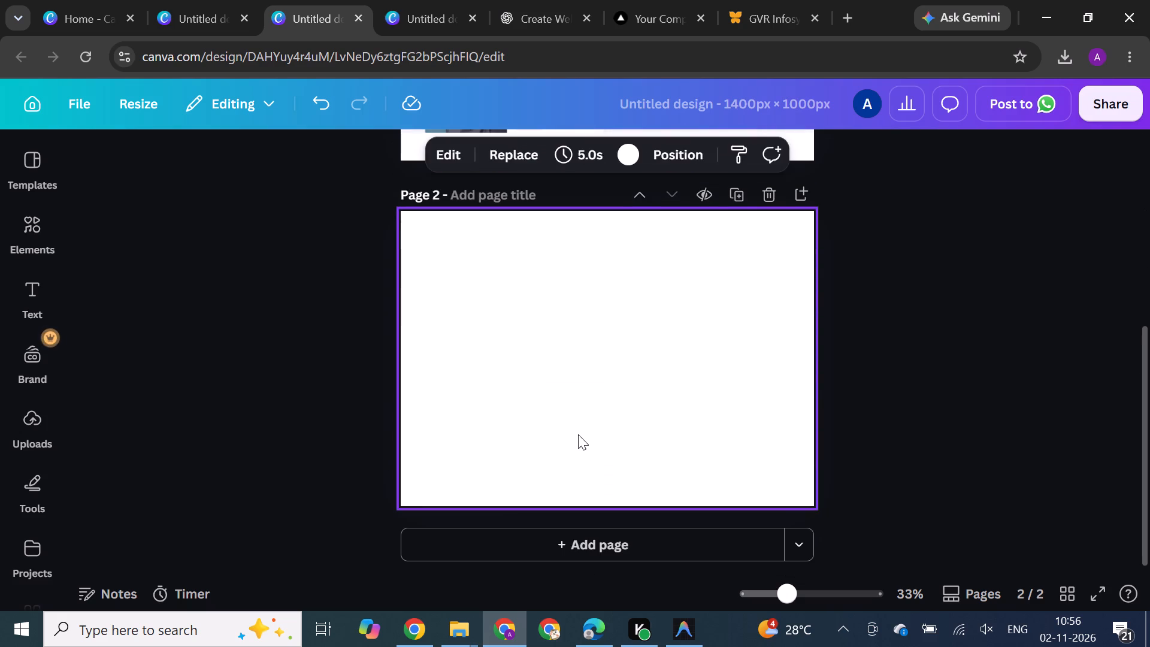
key("ctrl+v")
left_click_drag(586, 393, 501, 305)
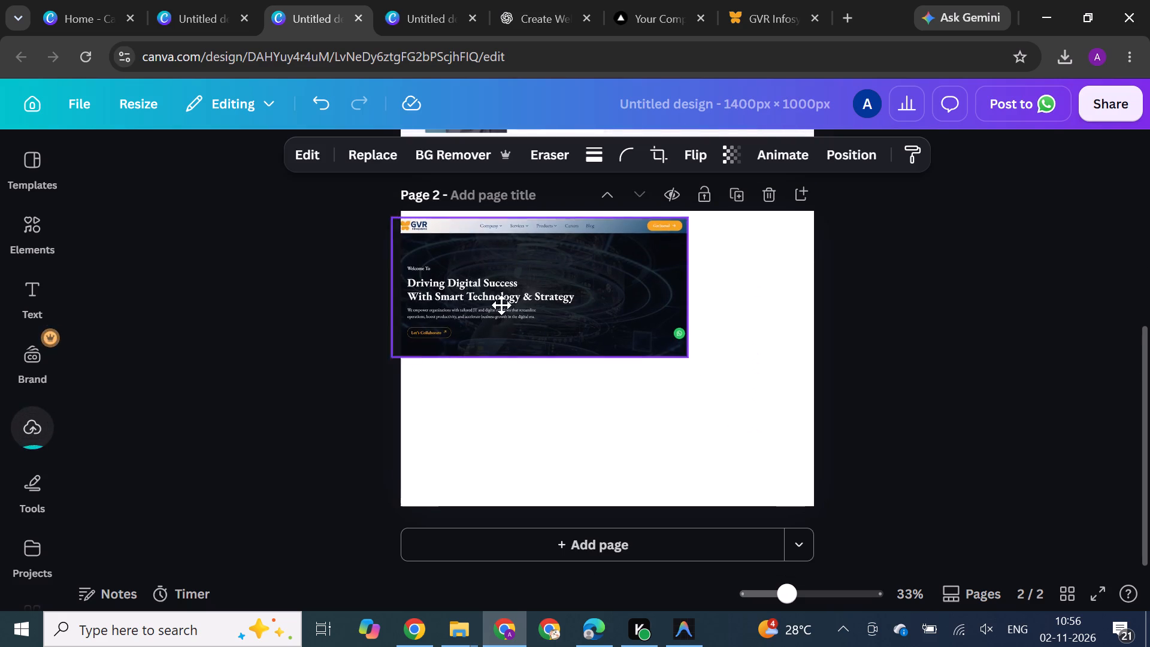
left_click_drag(501, 305, 532, 314)
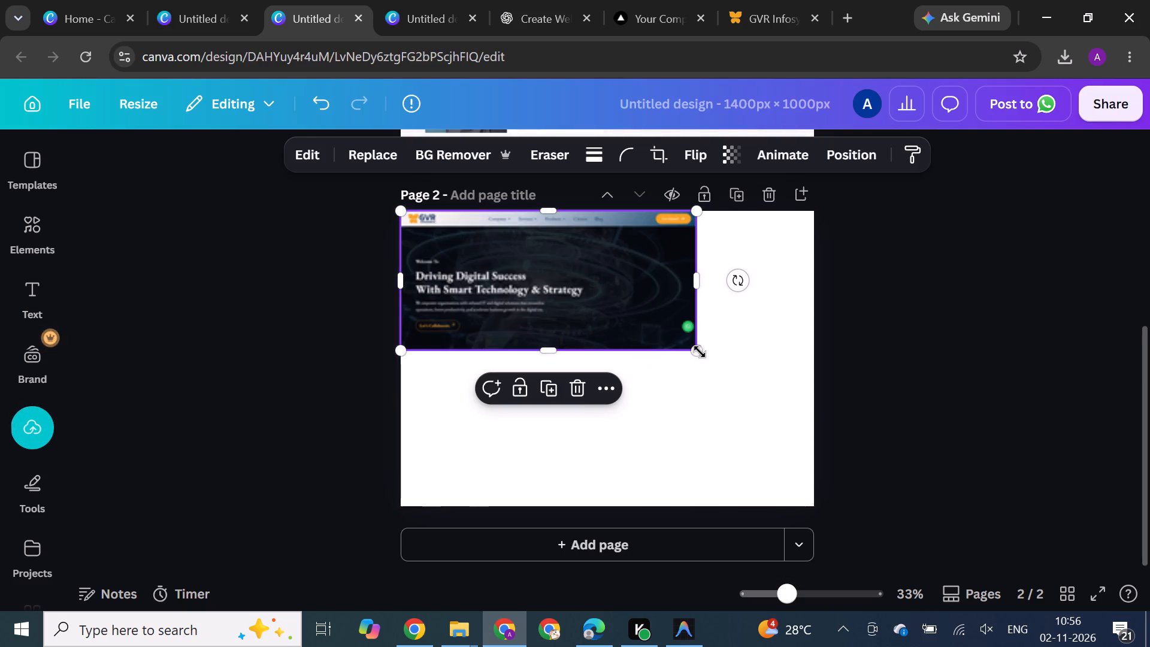
left_click_drag(694, 353, 788, 460)
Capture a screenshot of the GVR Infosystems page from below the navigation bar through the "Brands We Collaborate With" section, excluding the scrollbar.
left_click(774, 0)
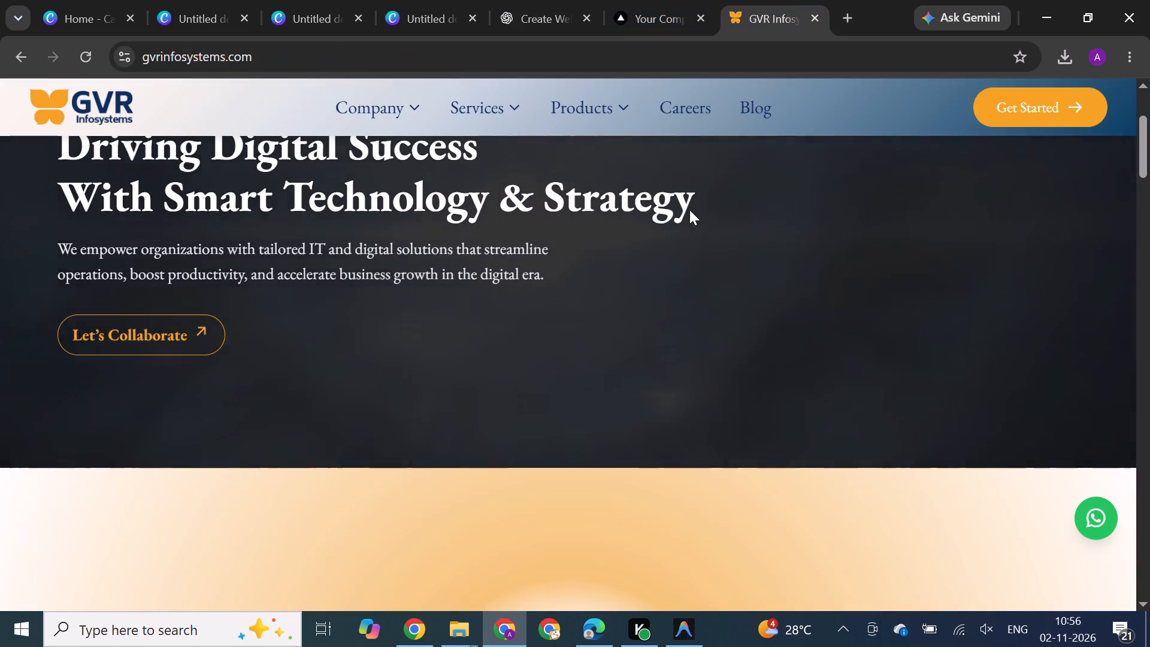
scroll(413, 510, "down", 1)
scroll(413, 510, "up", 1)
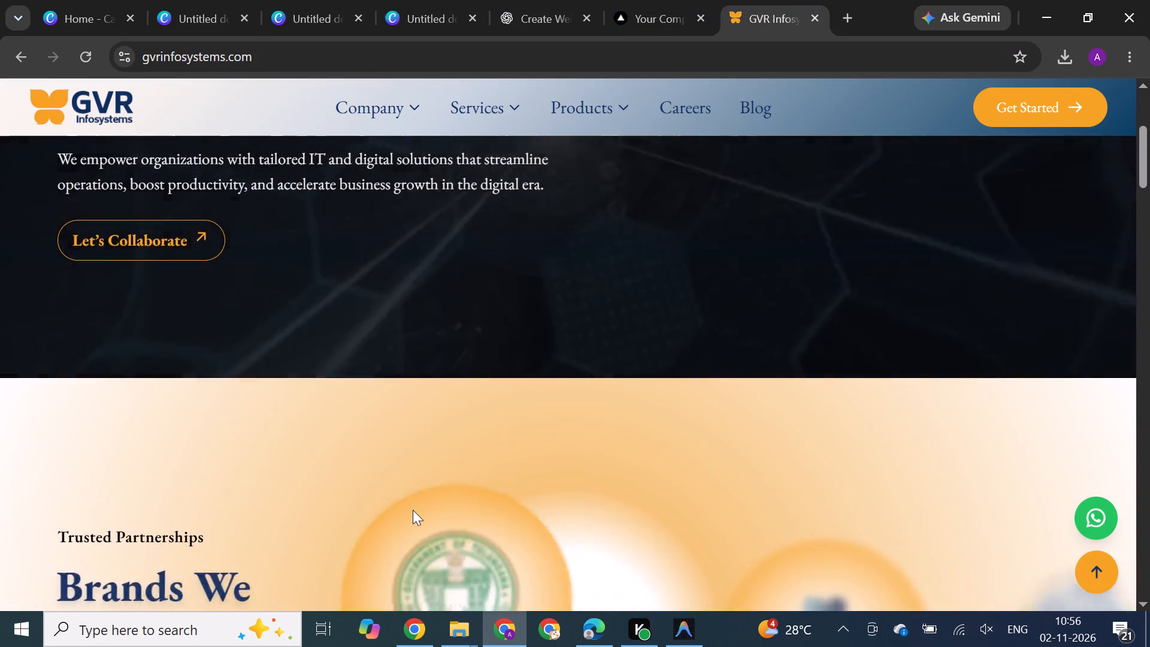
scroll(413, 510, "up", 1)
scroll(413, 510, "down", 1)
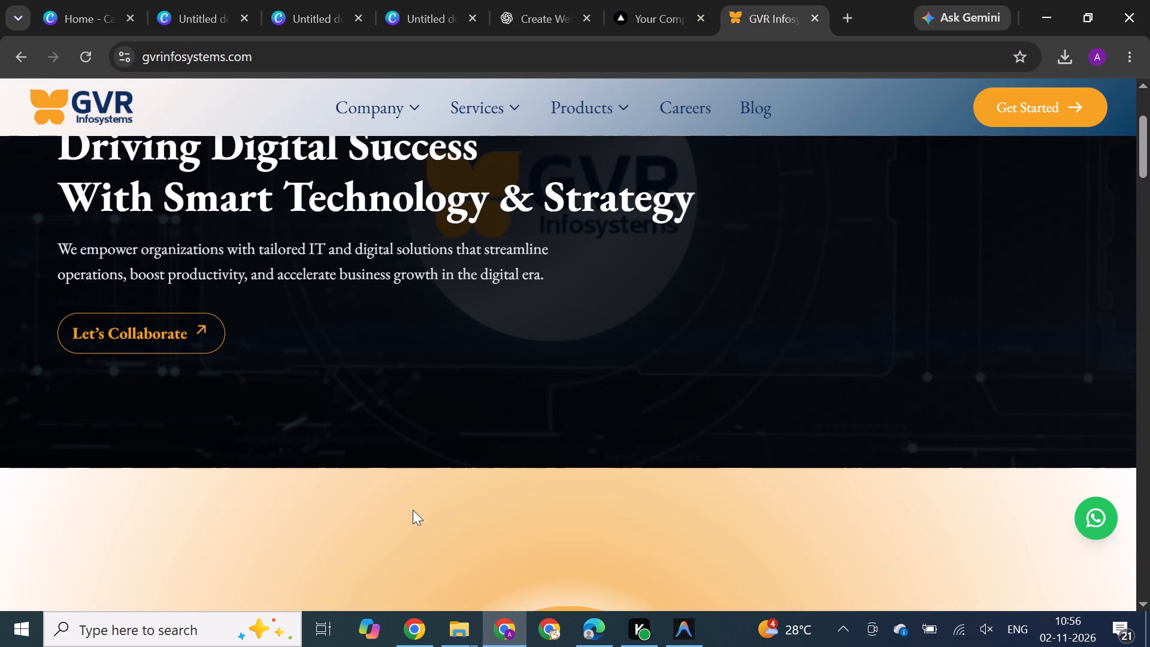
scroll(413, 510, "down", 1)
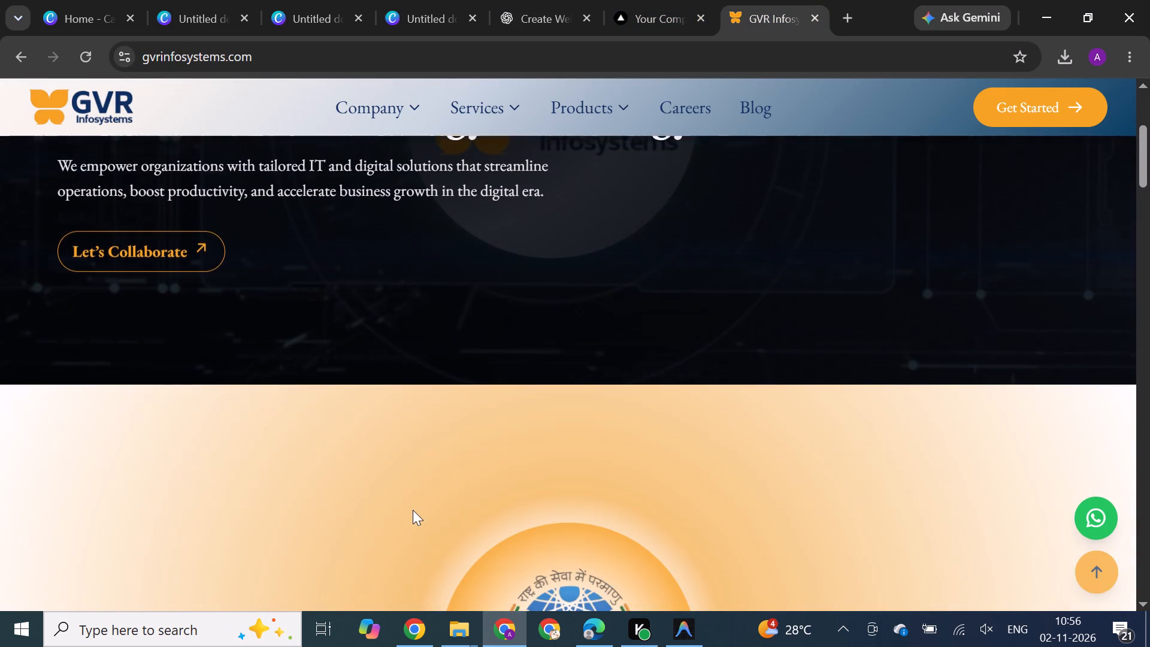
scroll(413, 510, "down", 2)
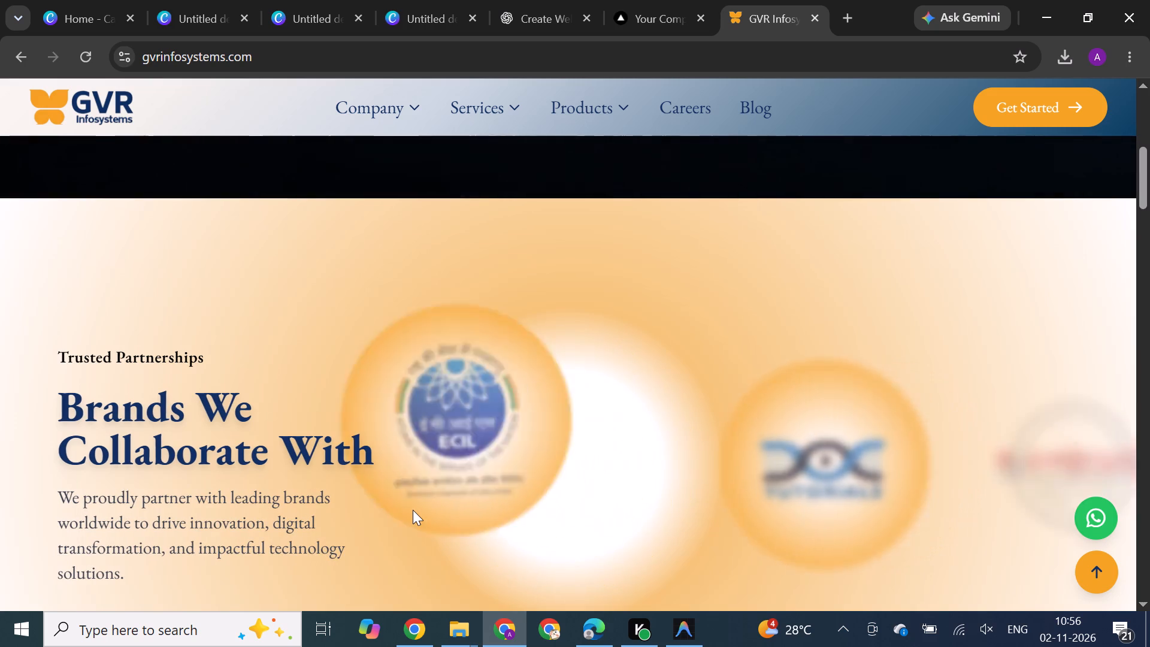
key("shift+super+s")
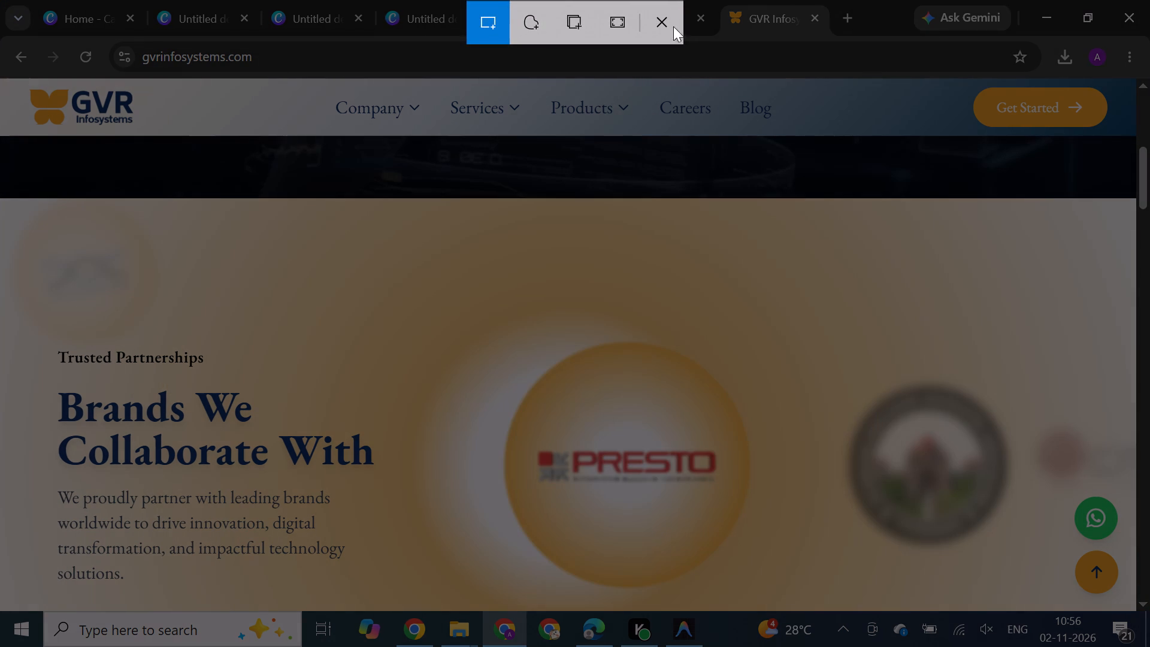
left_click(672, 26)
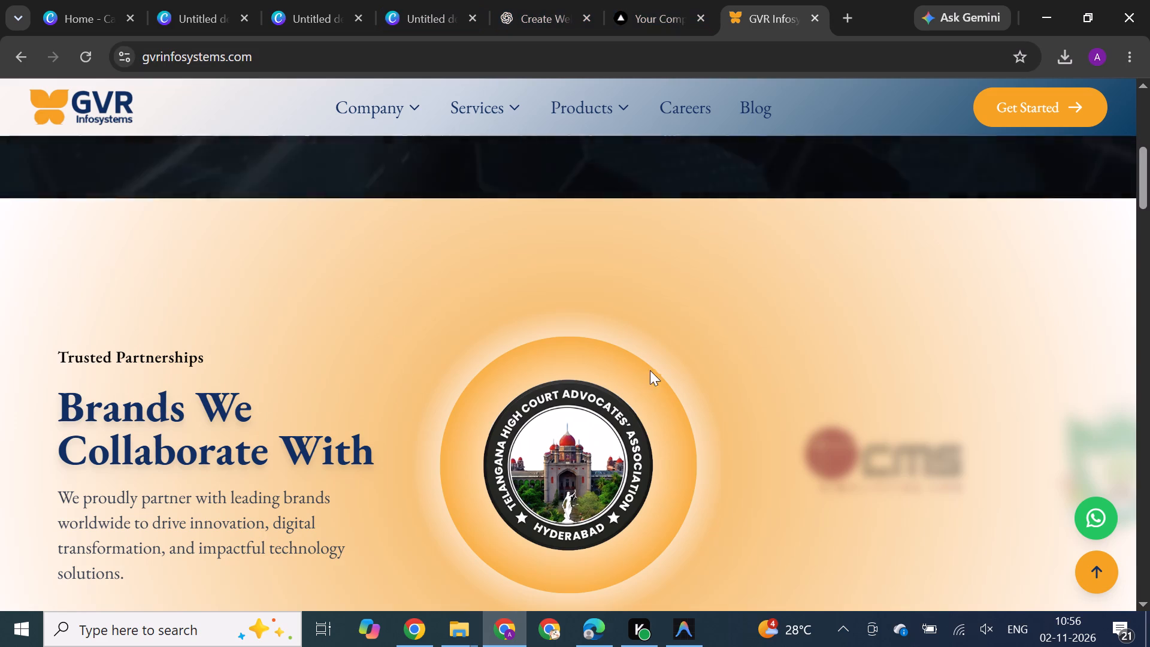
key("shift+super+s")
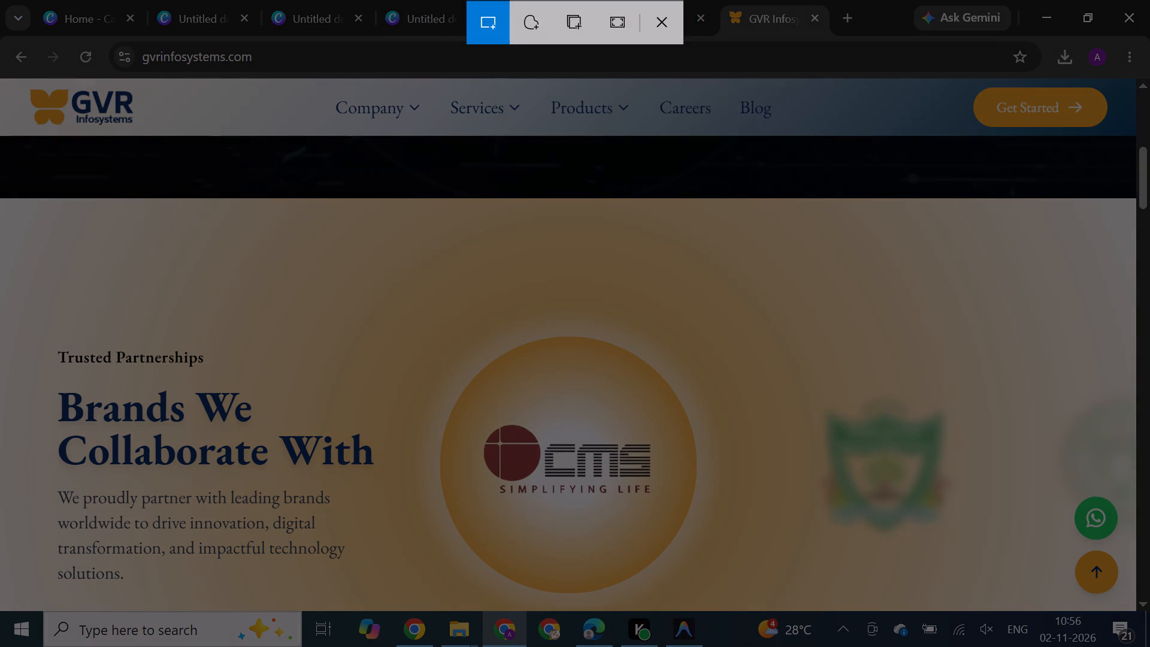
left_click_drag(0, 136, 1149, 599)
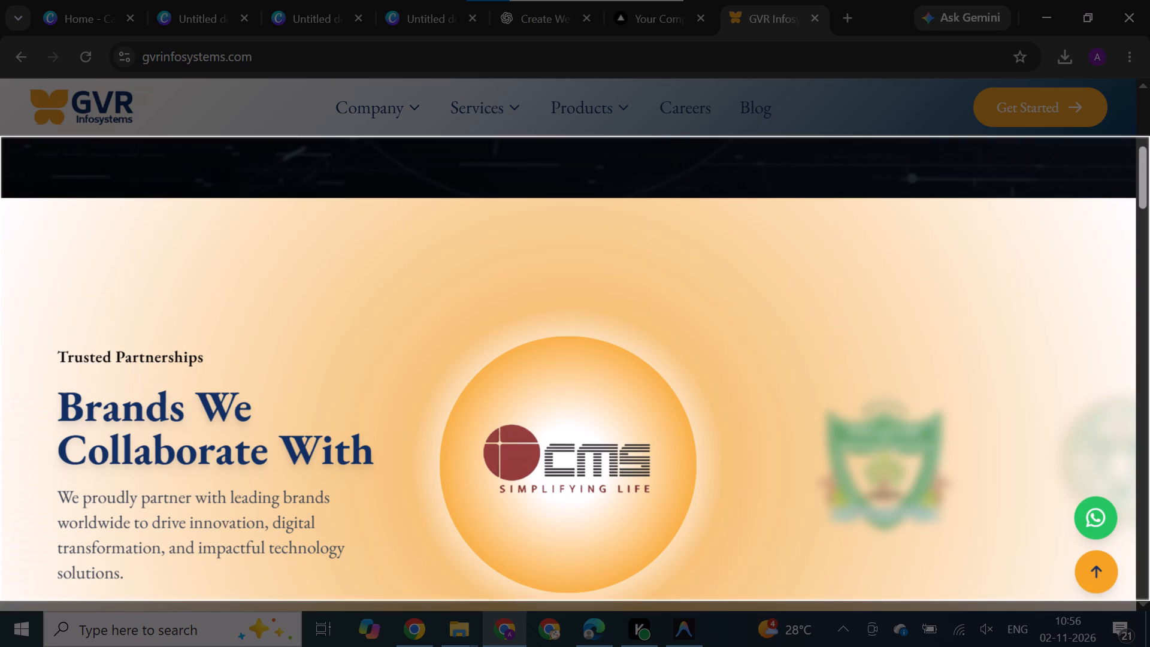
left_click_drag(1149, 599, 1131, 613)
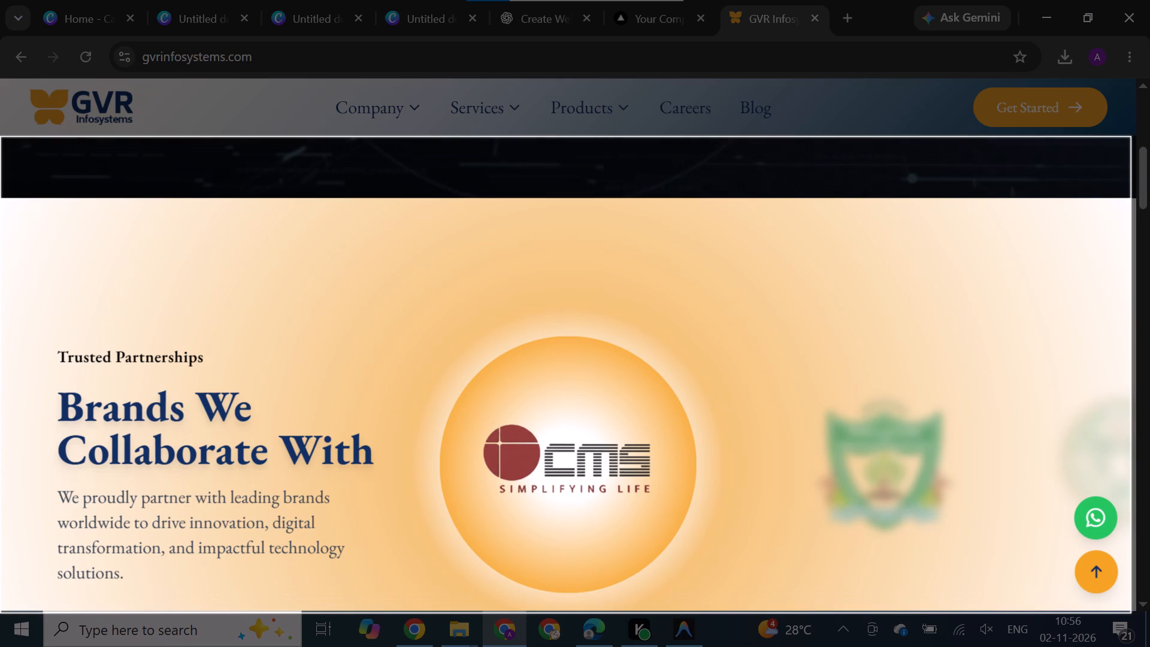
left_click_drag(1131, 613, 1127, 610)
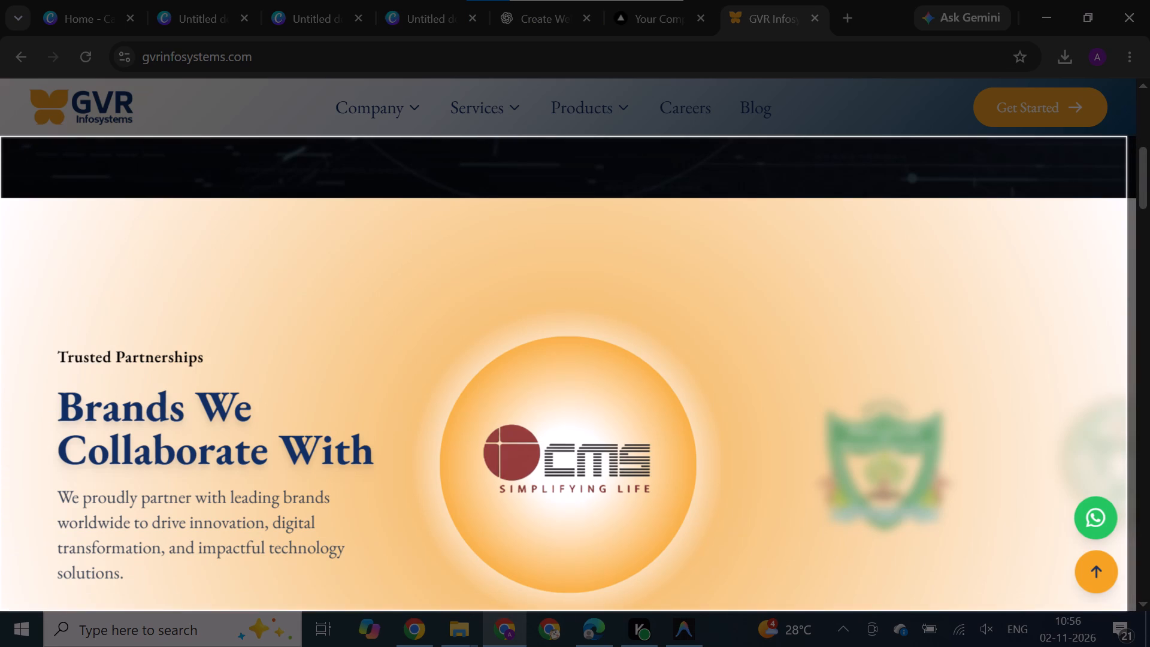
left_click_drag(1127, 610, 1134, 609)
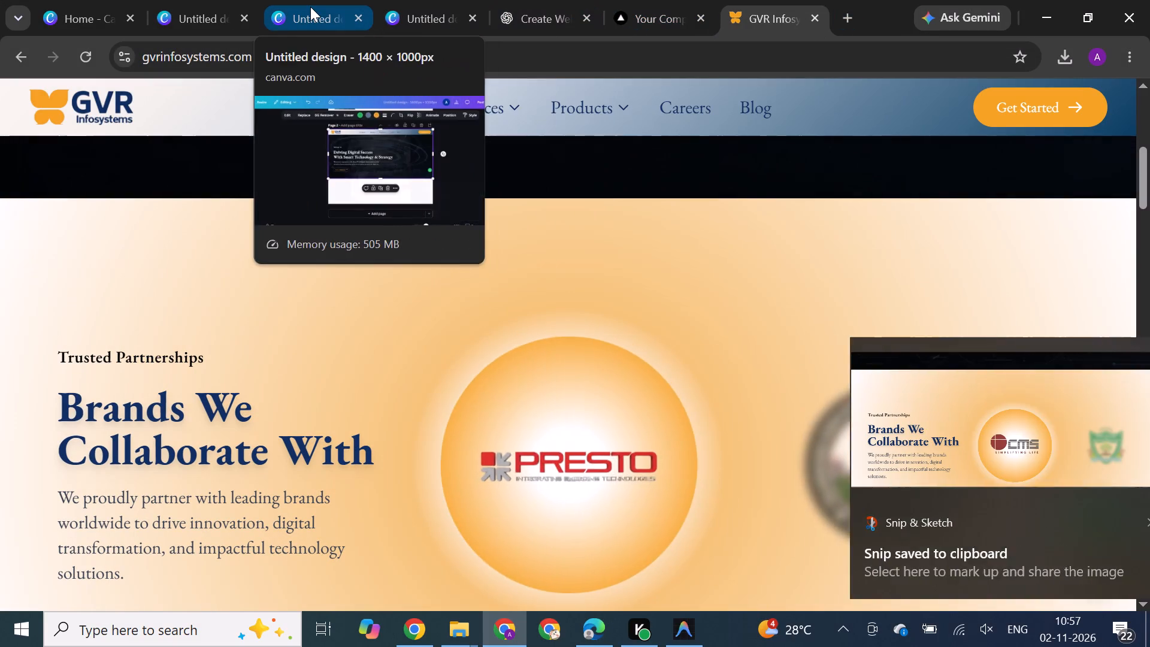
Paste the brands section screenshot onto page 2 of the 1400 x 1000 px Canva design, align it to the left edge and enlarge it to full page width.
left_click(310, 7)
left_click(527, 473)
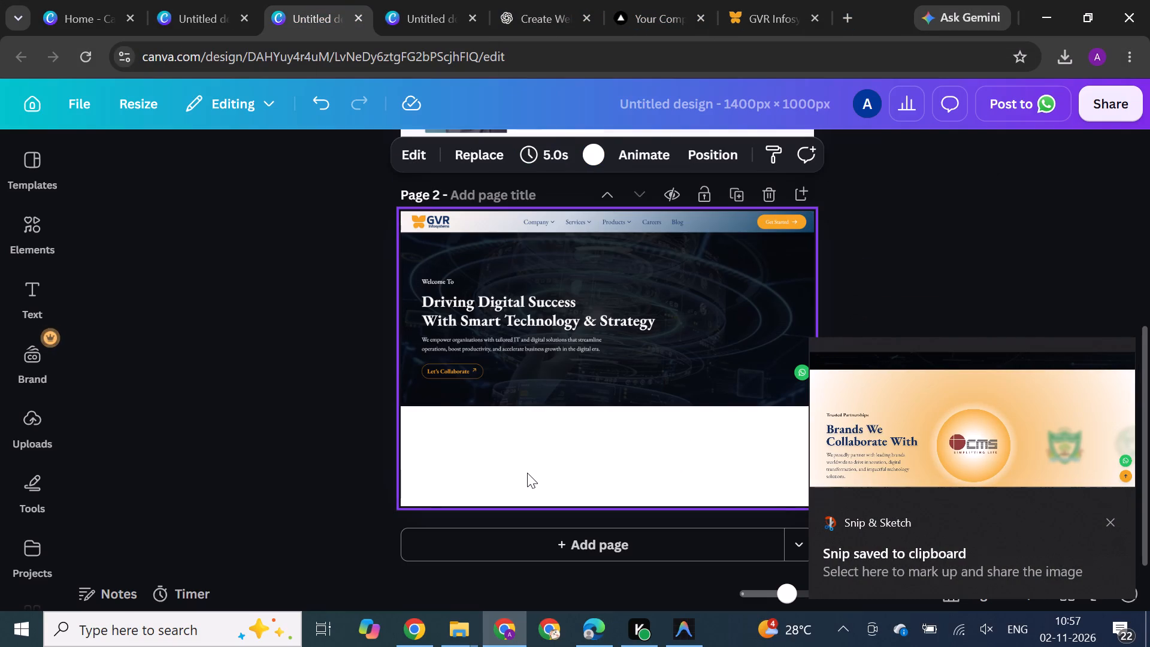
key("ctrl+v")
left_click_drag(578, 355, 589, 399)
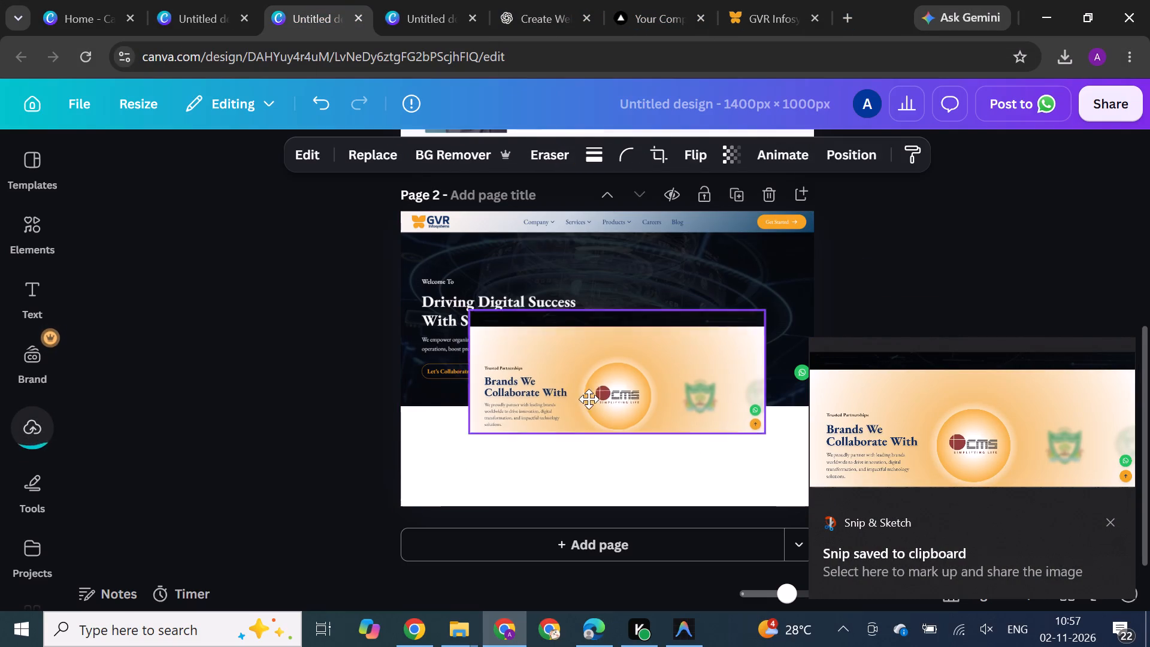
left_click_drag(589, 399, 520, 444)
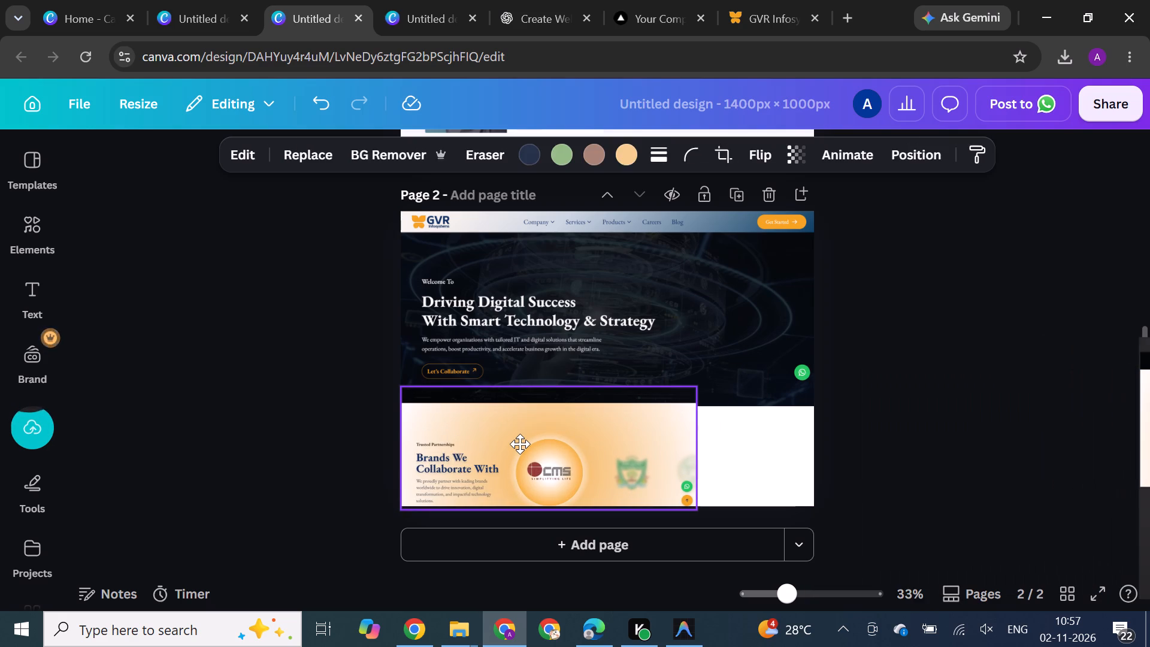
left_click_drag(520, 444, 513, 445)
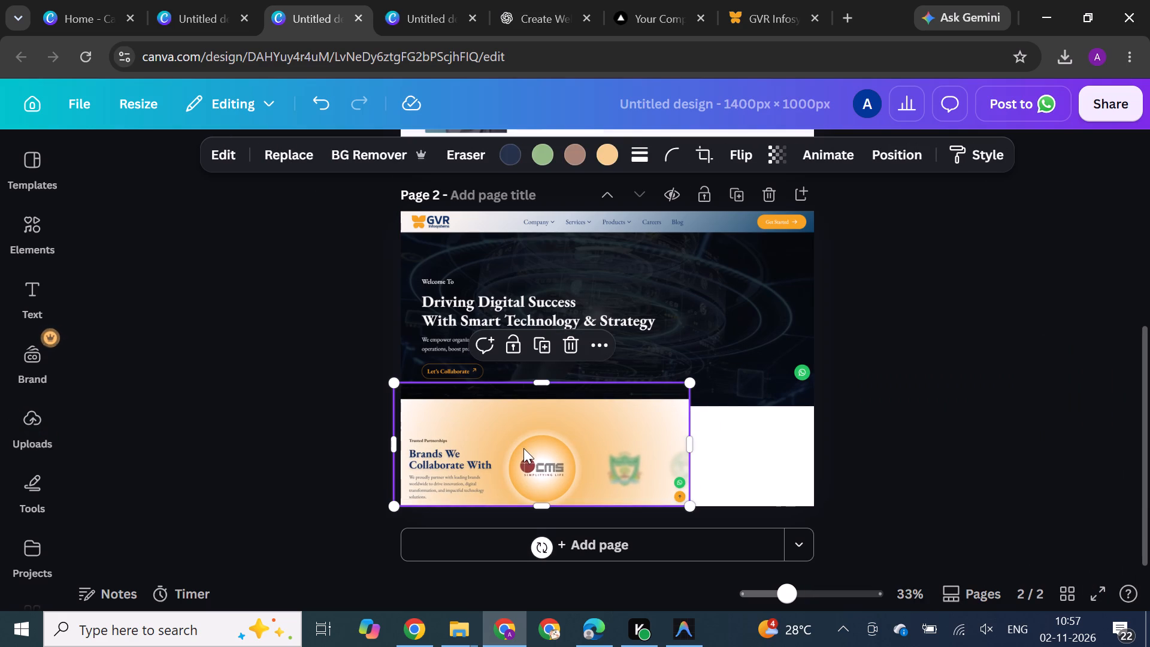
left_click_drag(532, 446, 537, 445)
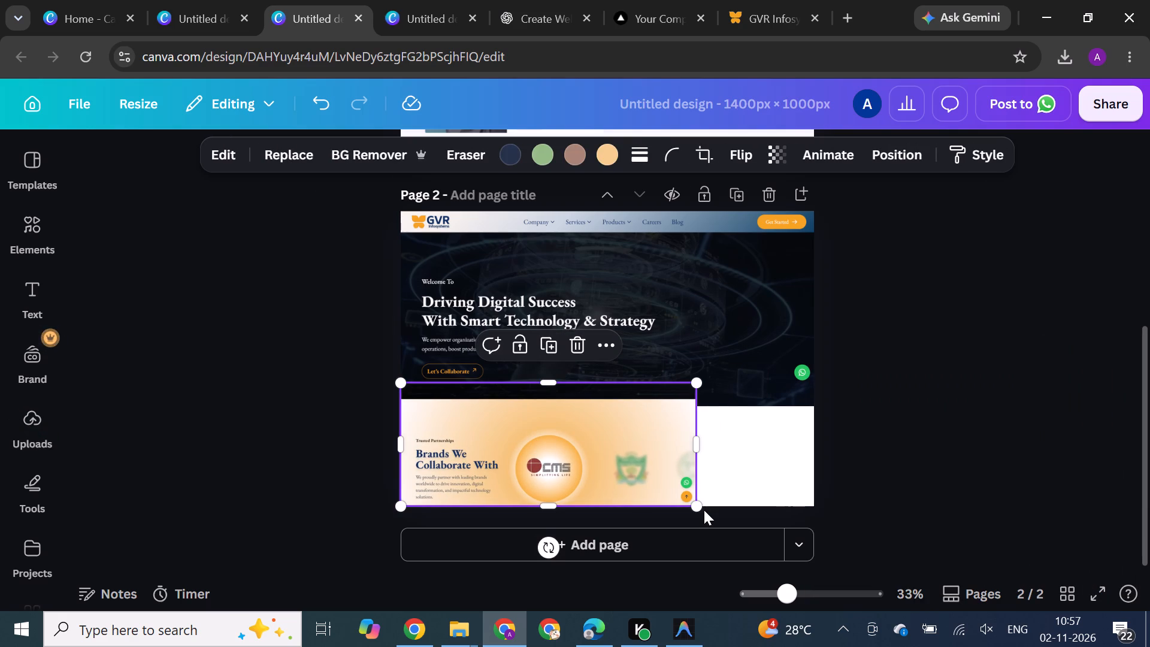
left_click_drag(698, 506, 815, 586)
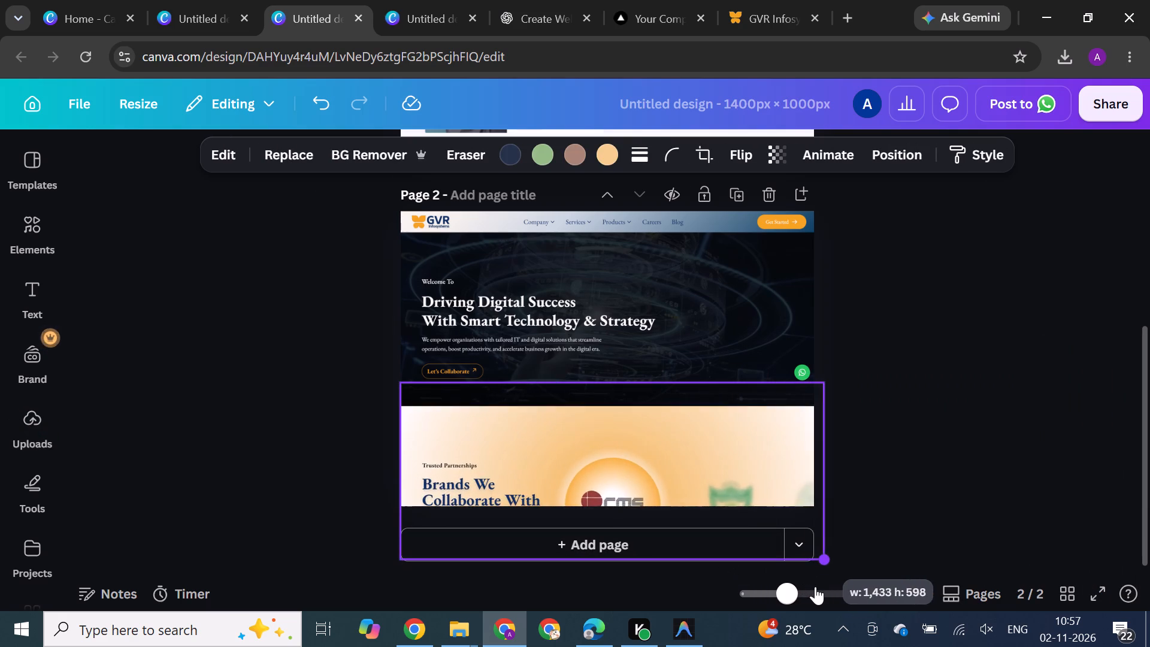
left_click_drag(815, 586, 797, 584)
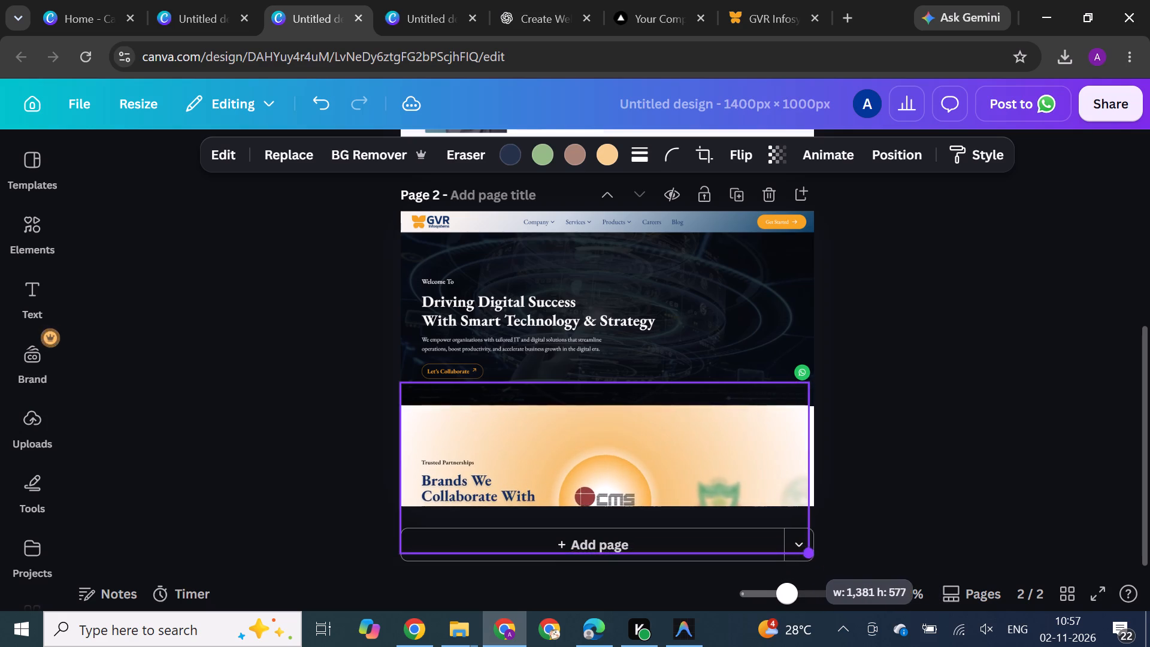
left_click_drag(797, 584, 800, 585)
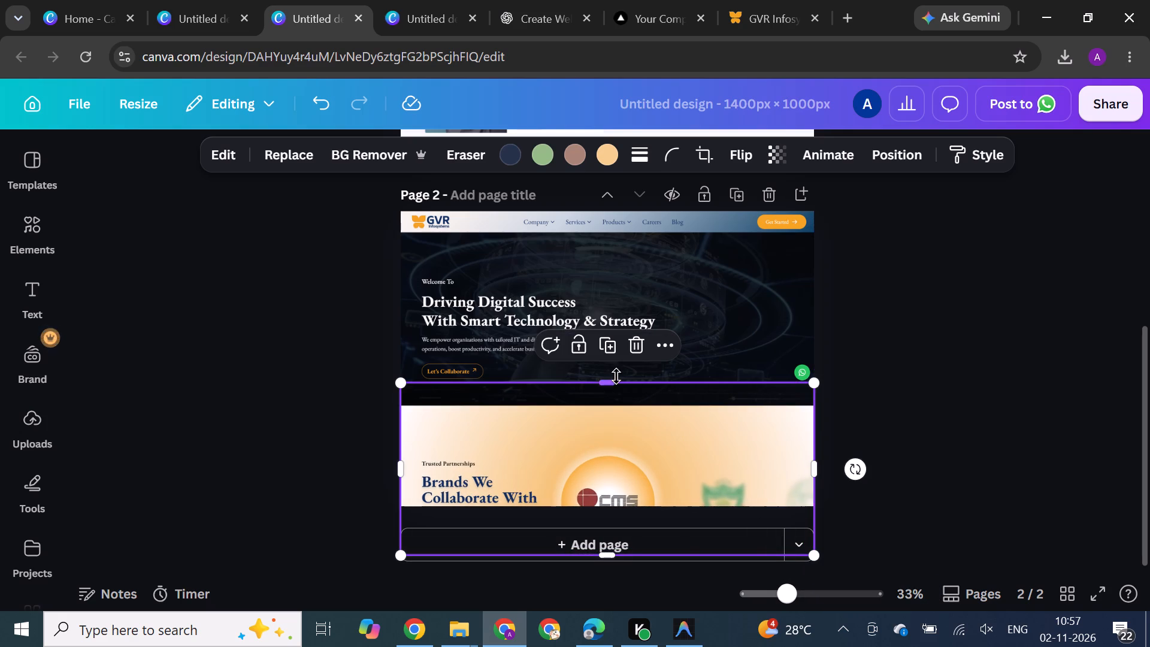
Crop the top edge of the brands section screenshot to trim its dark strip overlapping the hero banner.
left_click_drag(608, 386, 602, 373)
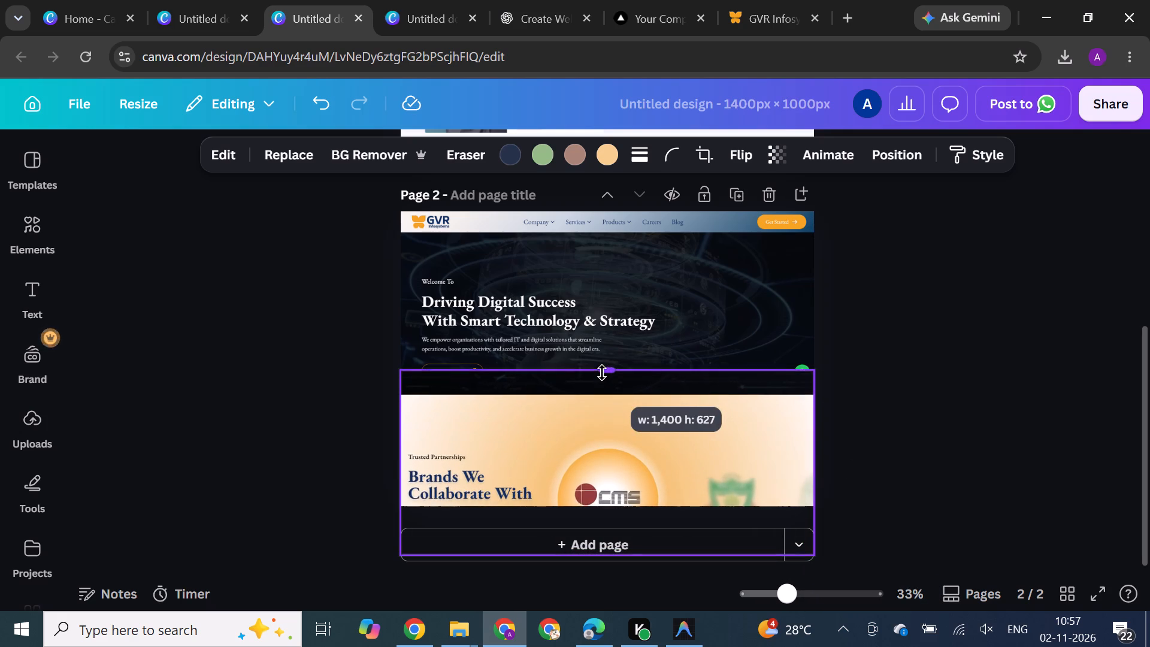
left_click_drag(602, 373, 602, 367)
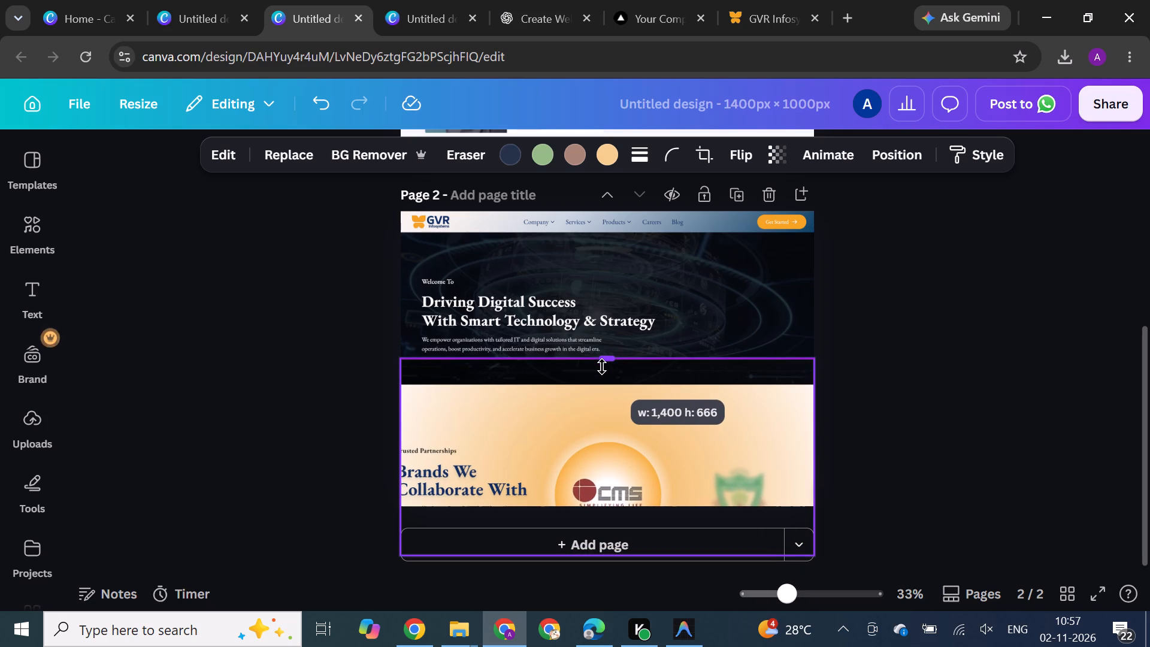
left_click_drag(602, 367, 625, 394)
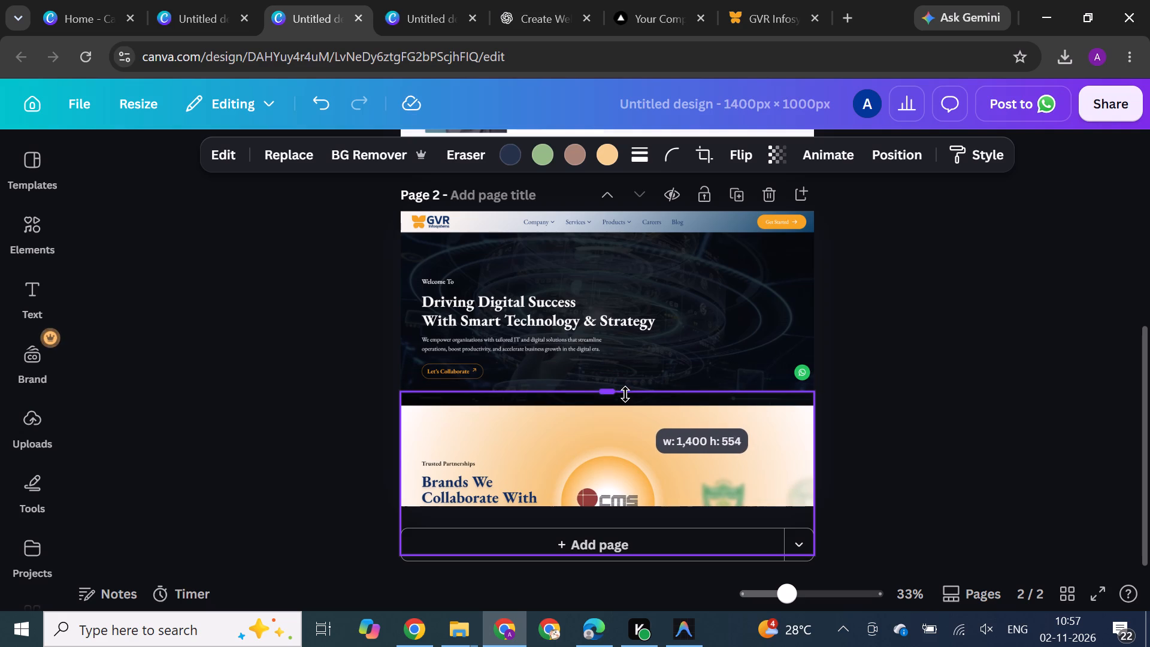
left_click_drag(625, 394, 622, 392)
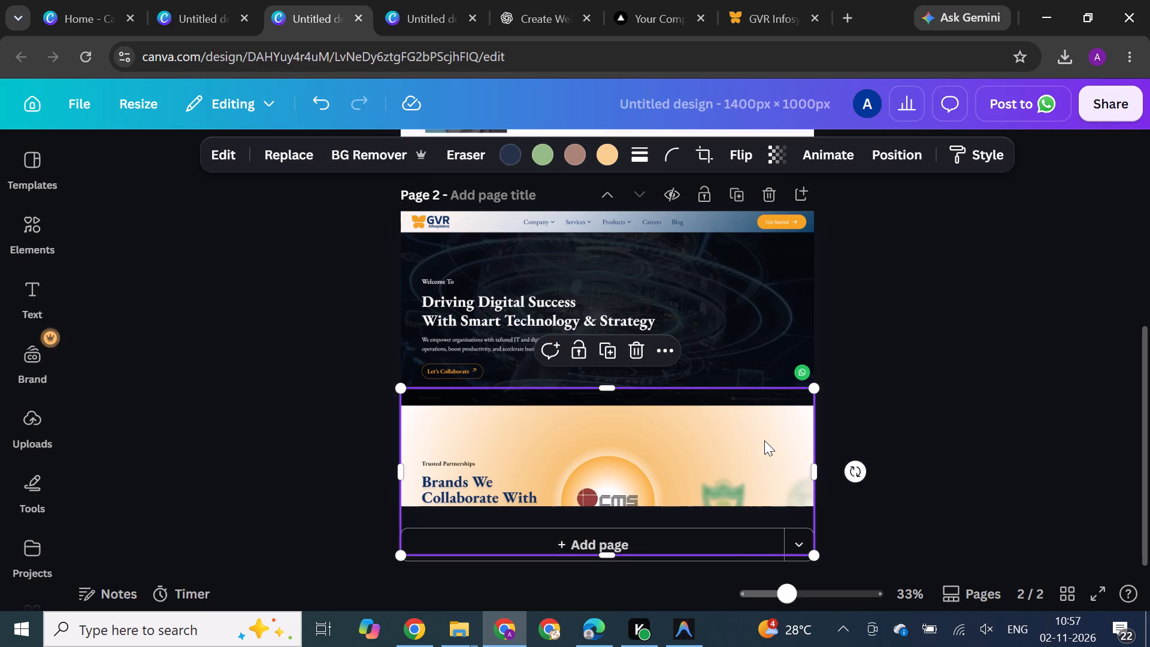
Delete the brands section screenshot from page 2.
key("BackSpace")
Capture a full-width screenshot strip of the GVR homepage from just above "Let's Collaborate" to slightly below the dark hero banner, excluding the scrollbar.
left_click(747, 0)
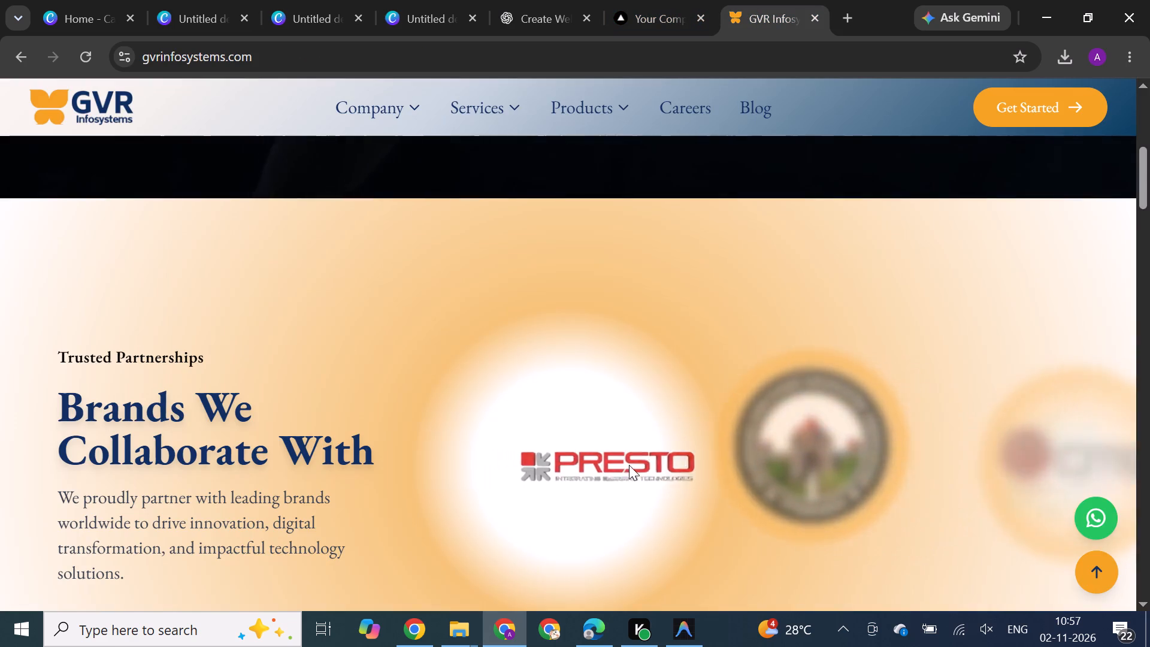
scroll(629, 465, "up", 2)
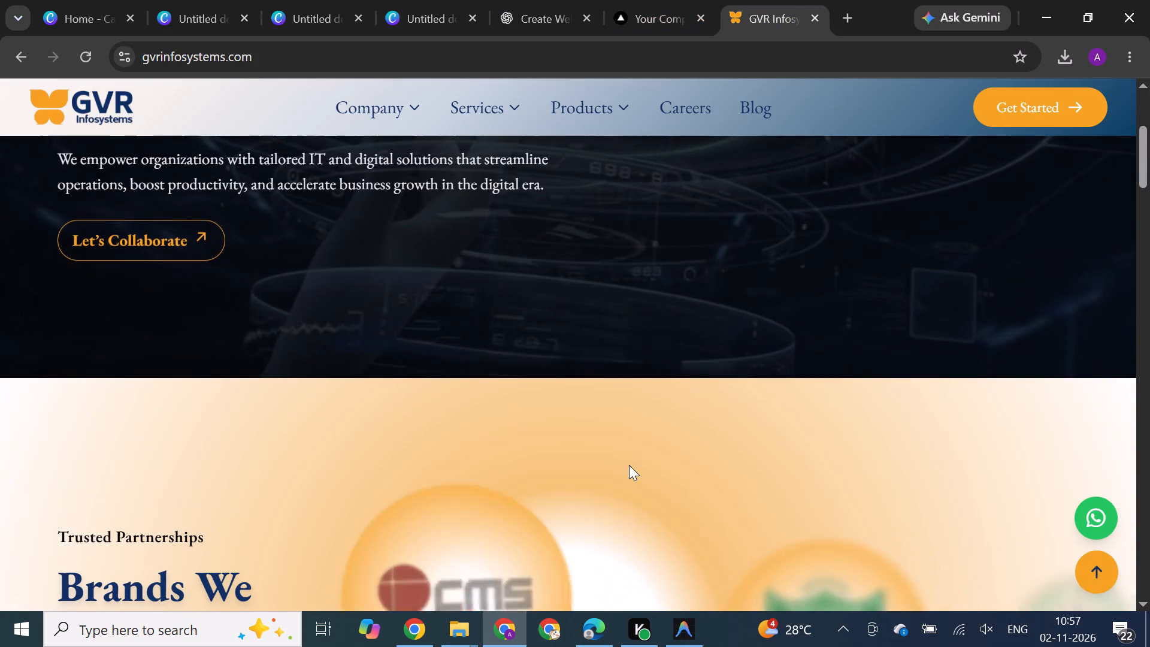
scroll(629, 465, "up", 1)
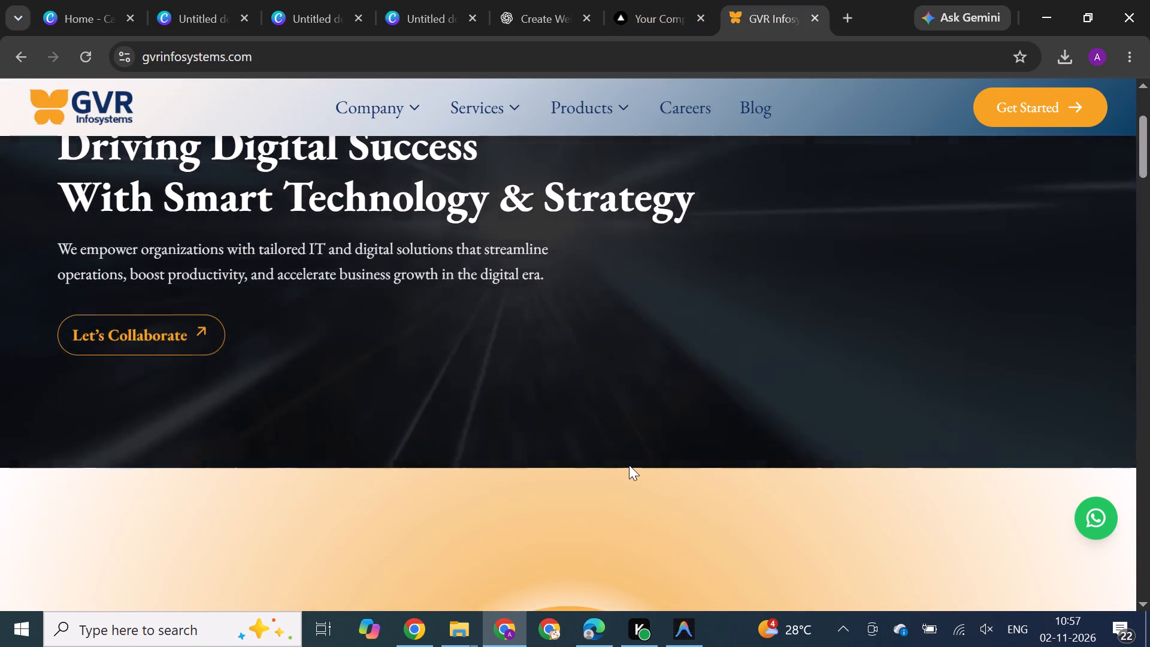
key("shift+super+s")
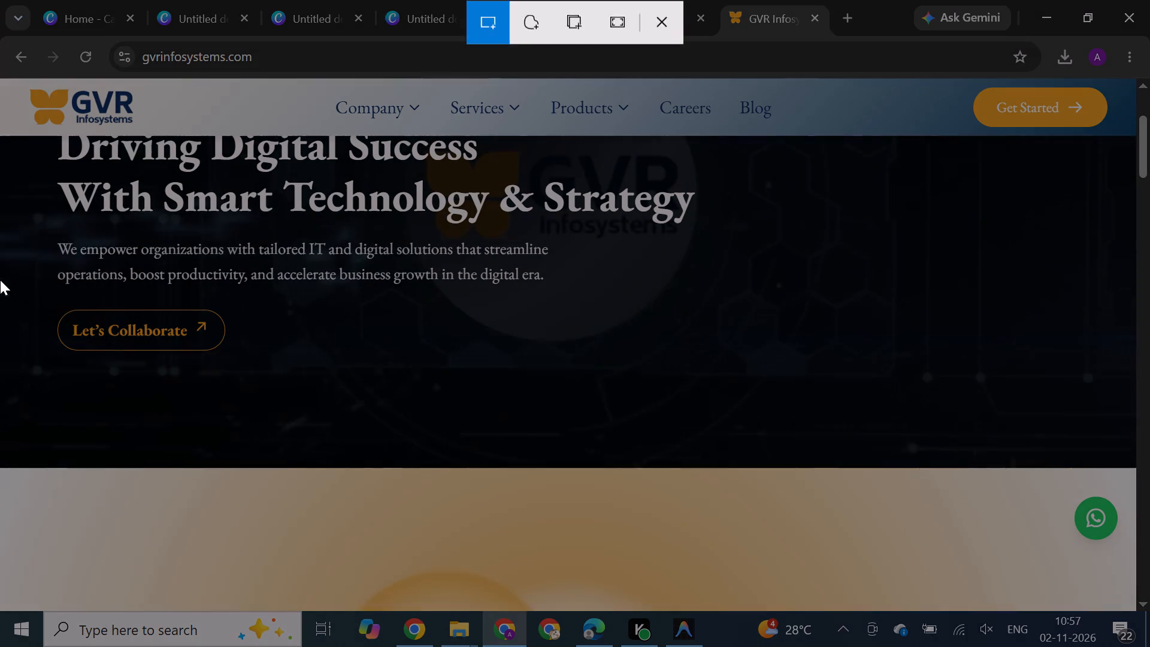
left_click_drag(0, 288, 513, 476)
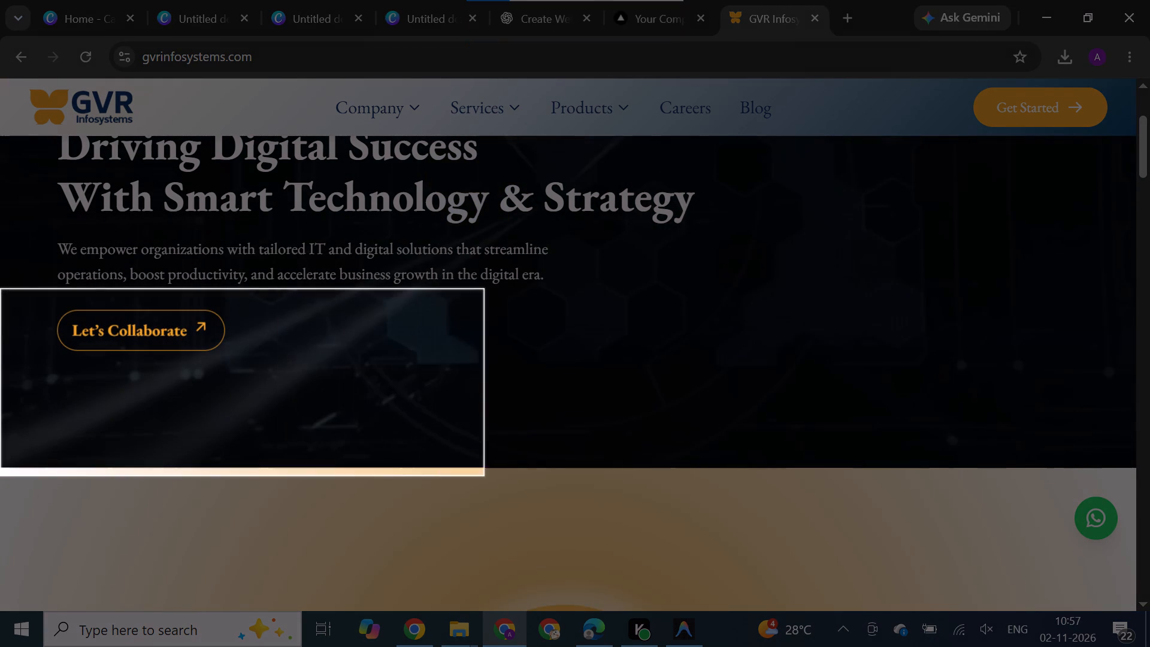
left_click_drag(513, 476, 1146, 488)
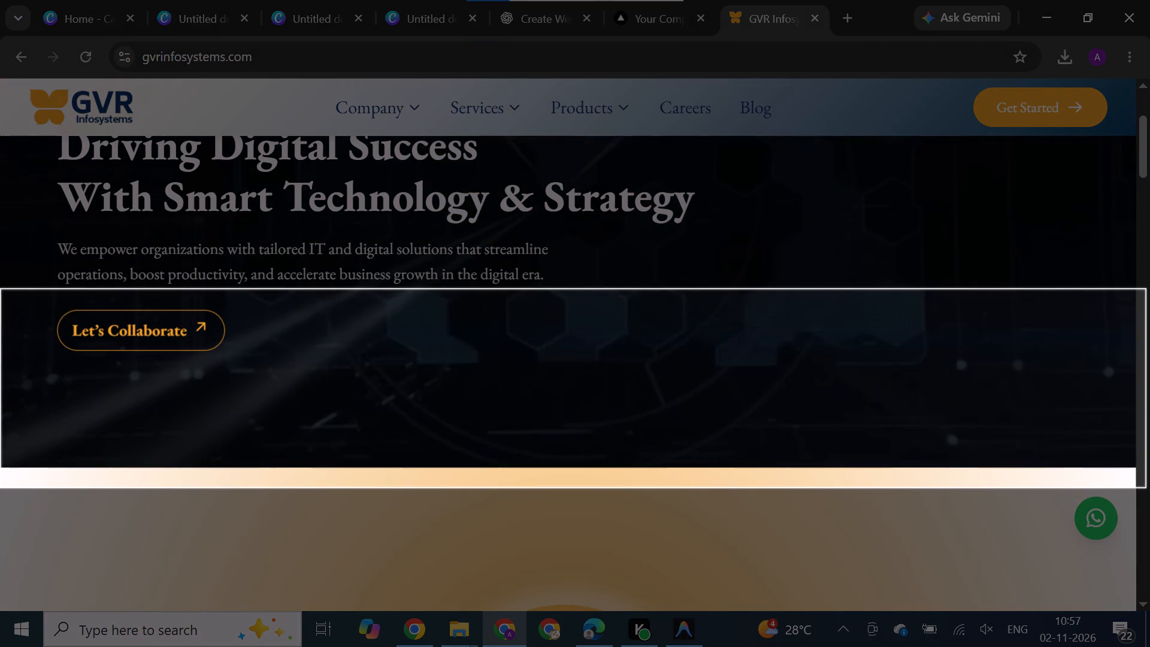
left_click_drag(1146, 488, 1117, 489)
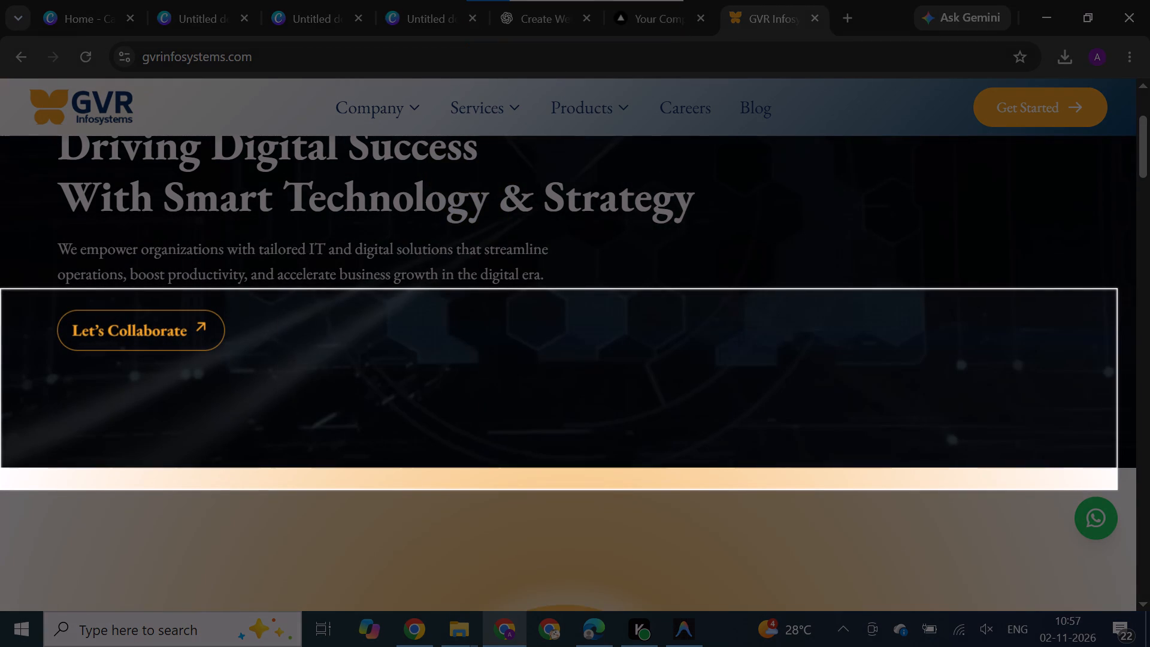
left_click_drag(1117, 489, 1134, 489)
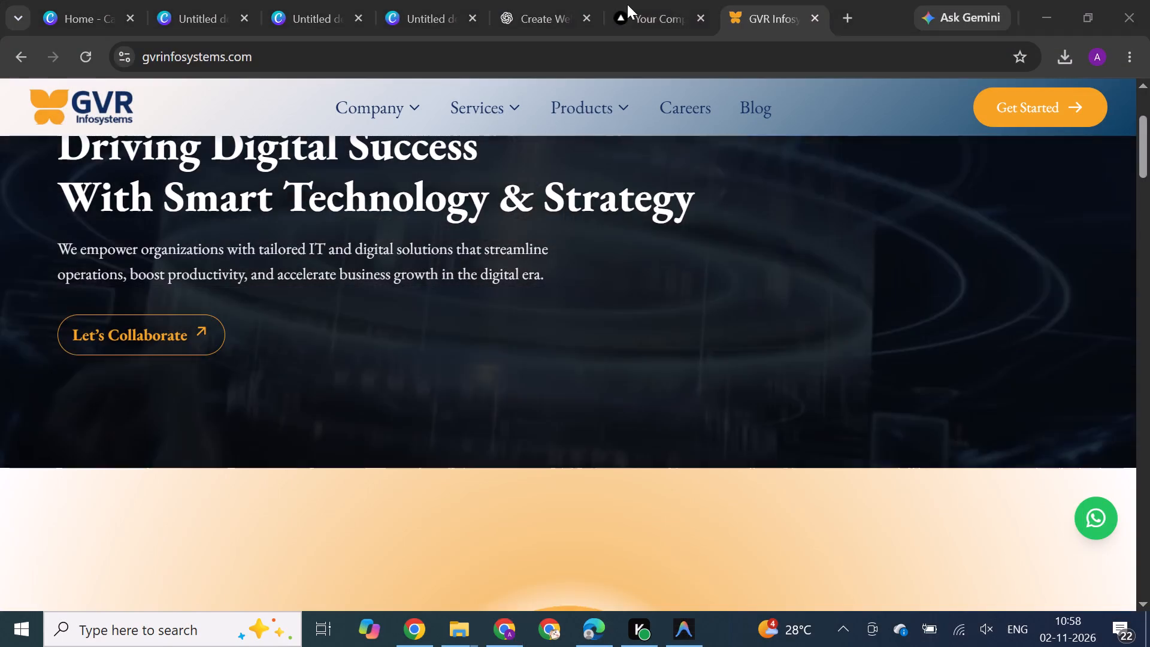
Paste the hero strip screenshot onto page 2 in Canva, align it over the banner's lower part and enlarge it to full page width.
left_click(651, 17)
left_click(293, 7)
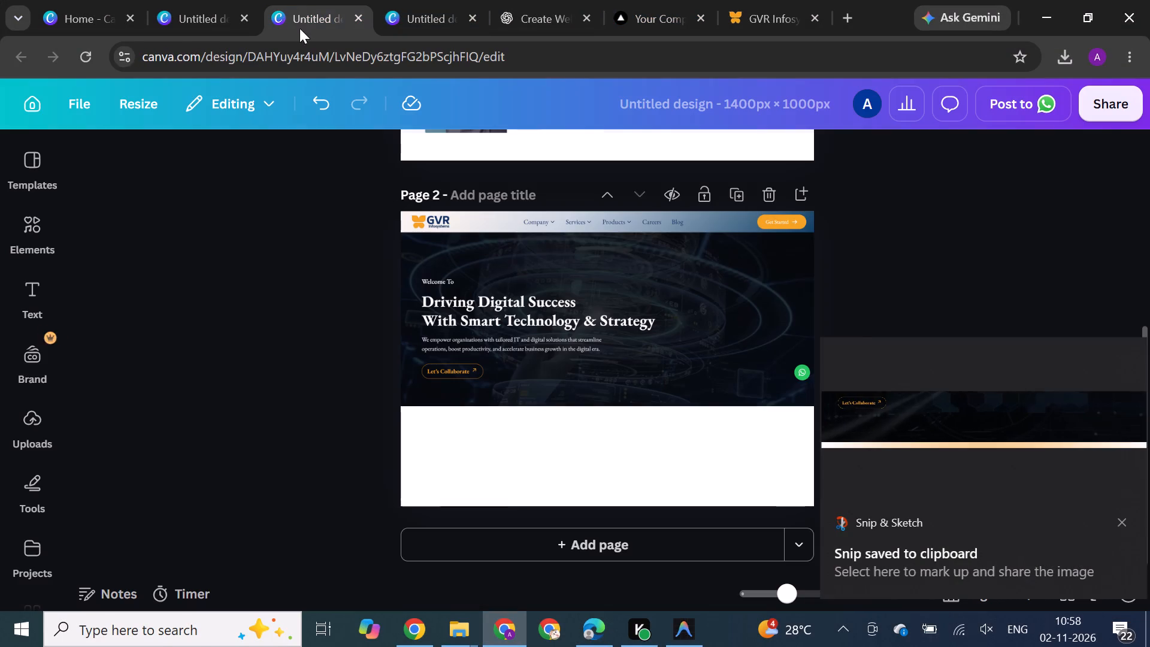
left_click(508, 472)
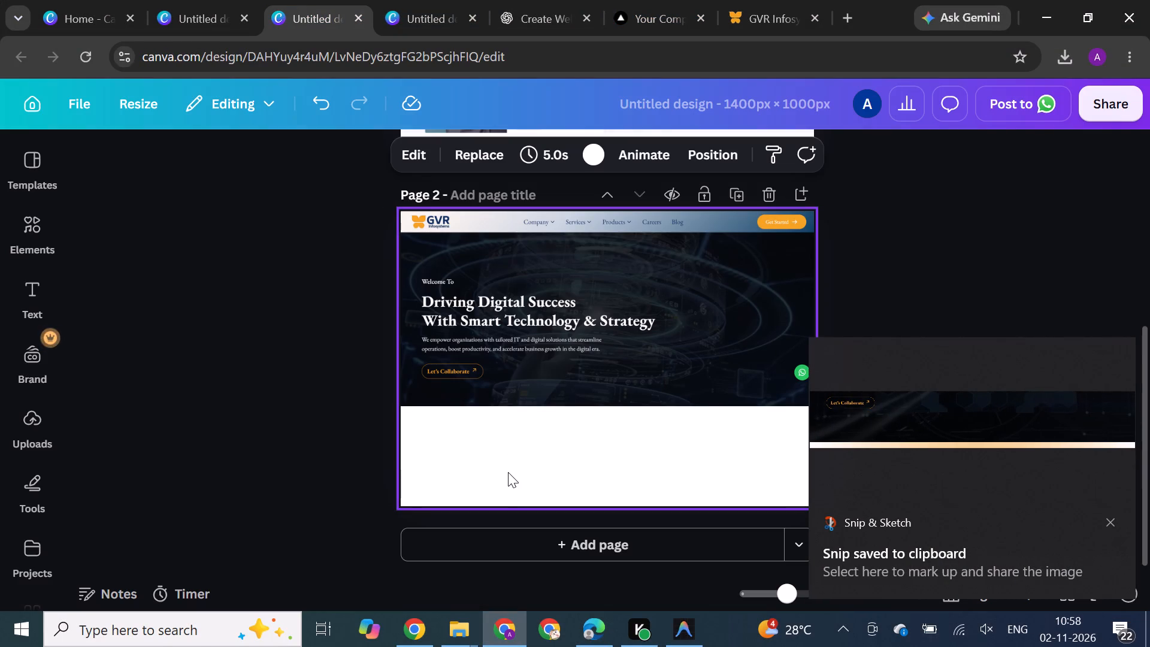
key("ctrl+v")
left_click_drag(629, 351, 568, 379)
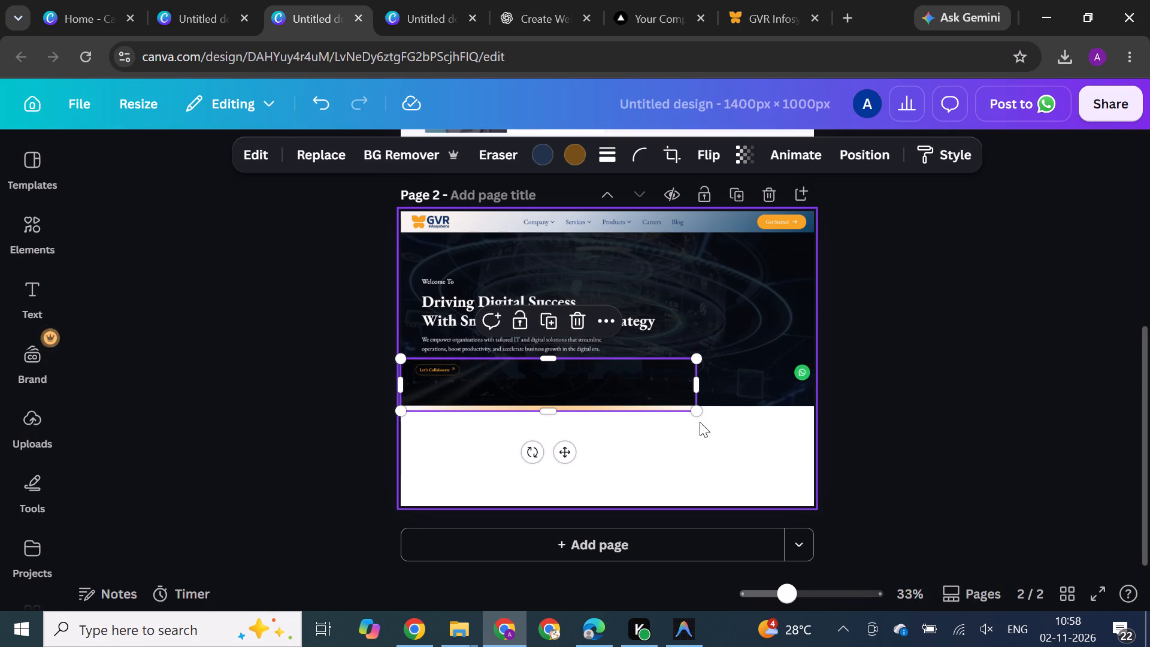
left_click_drag(695, 416, 790, 497)
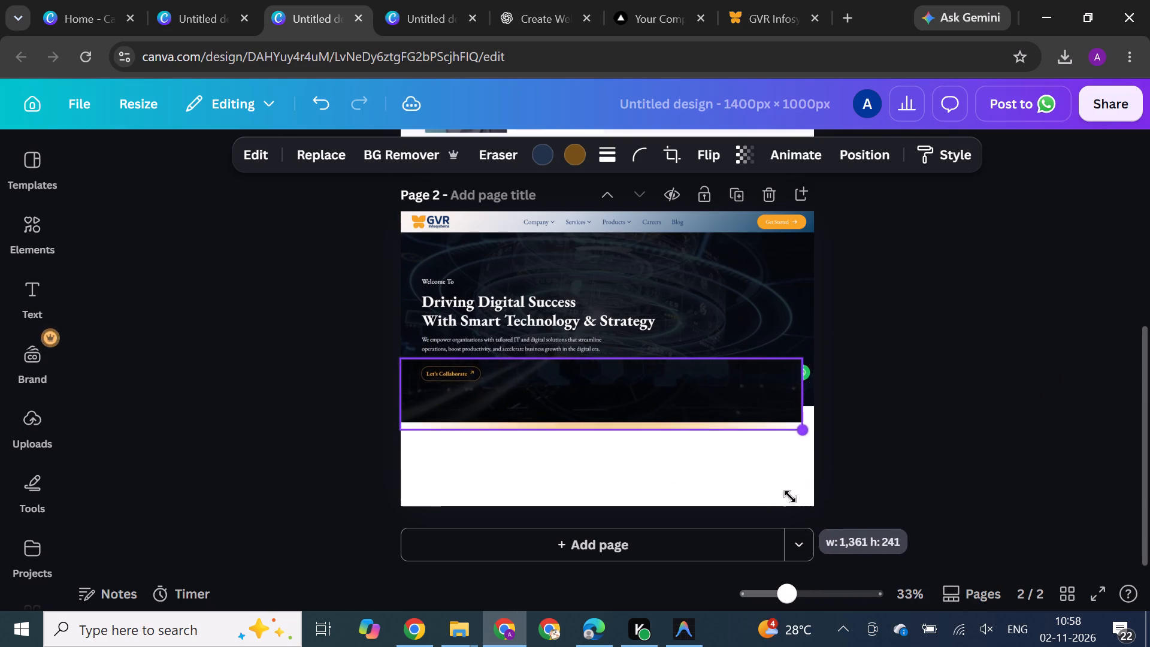
left_click_drag(790, 497, 806, 505)
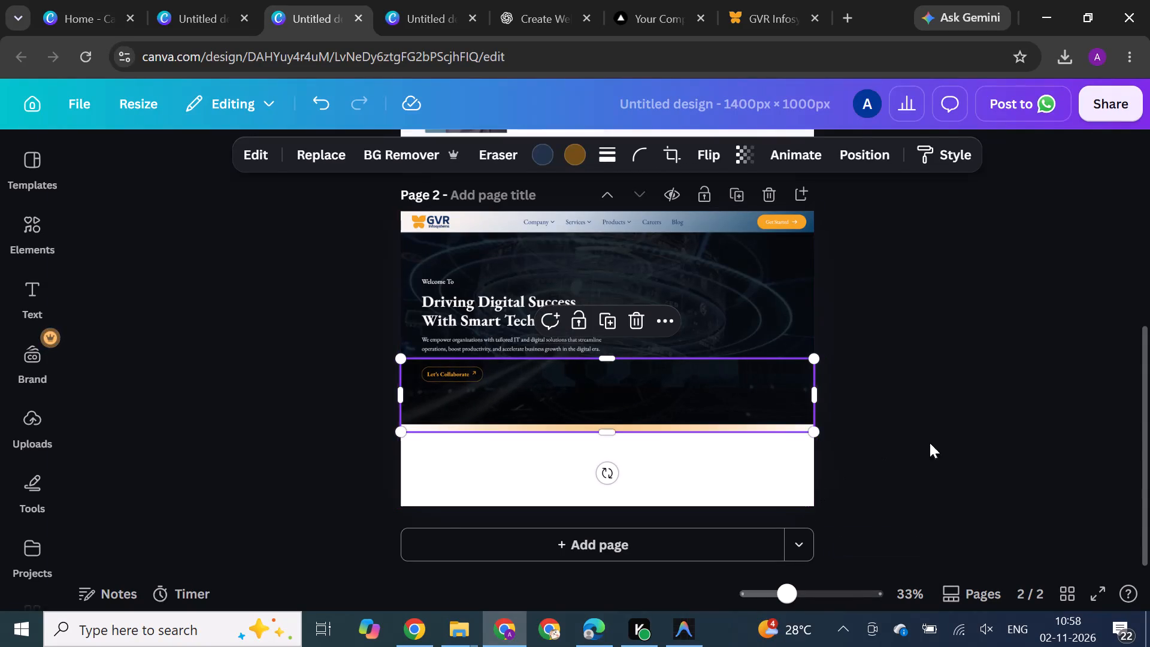
left_click(965, 429)
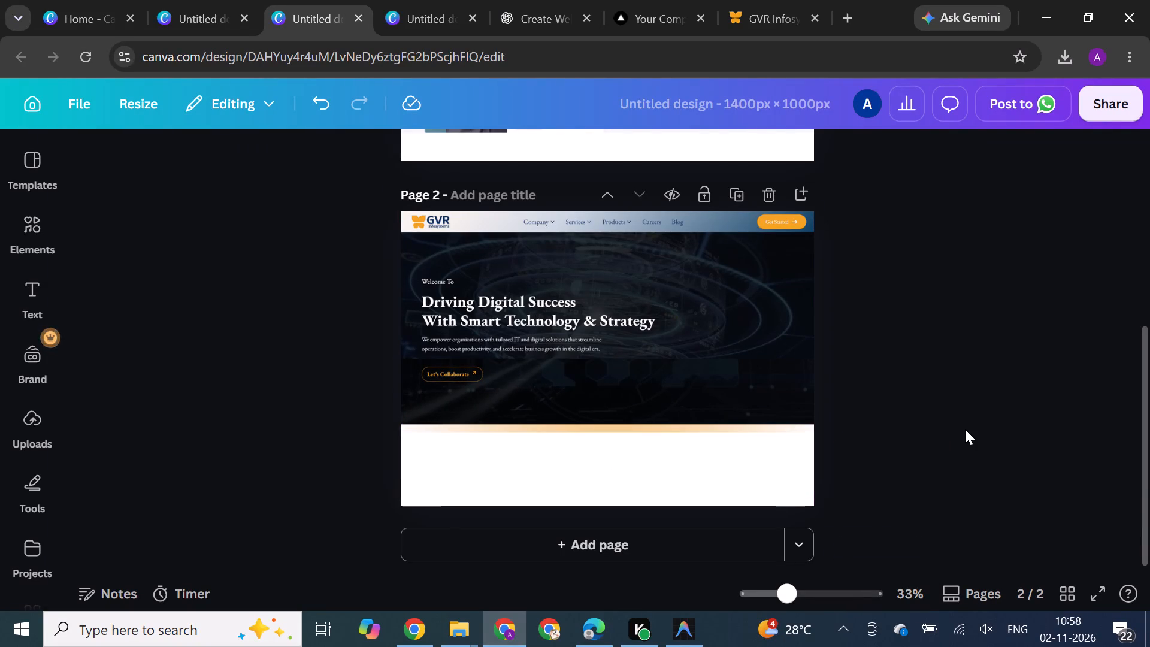
On the GVR homepage, capture a full-width screenshot of the "Brands We Collaborate With" section below the navigation bar, excluding the scrollbar.
left_click(776, 0)
scroll(507, 514, "down", 2)
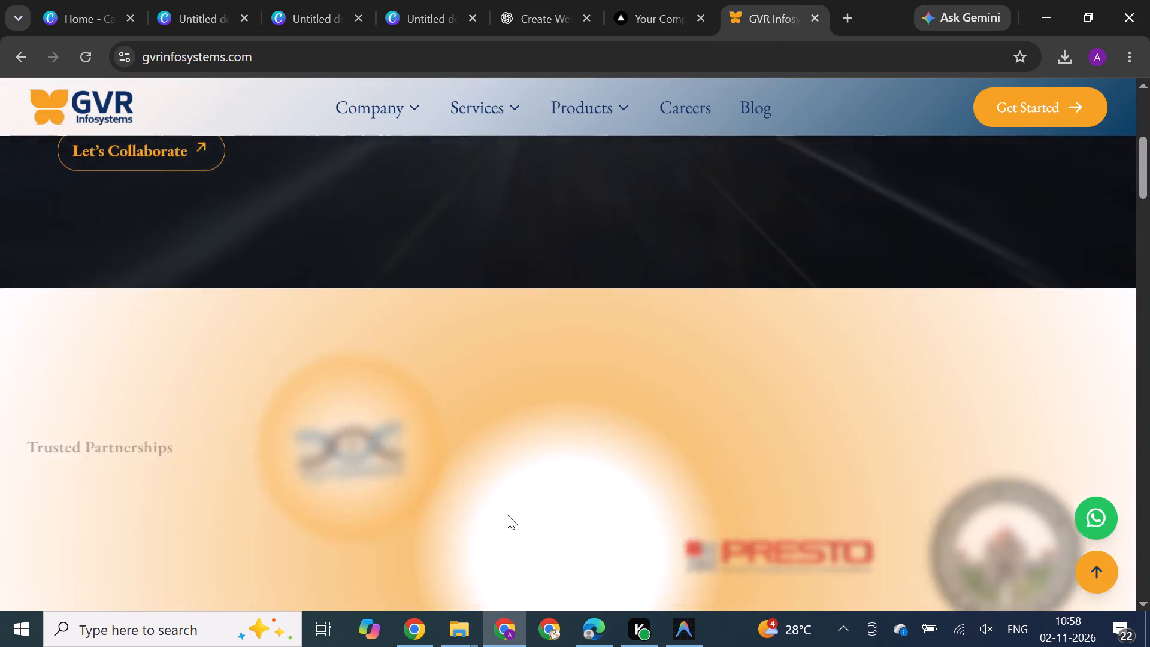
scroll(507, 514, "down", 2)
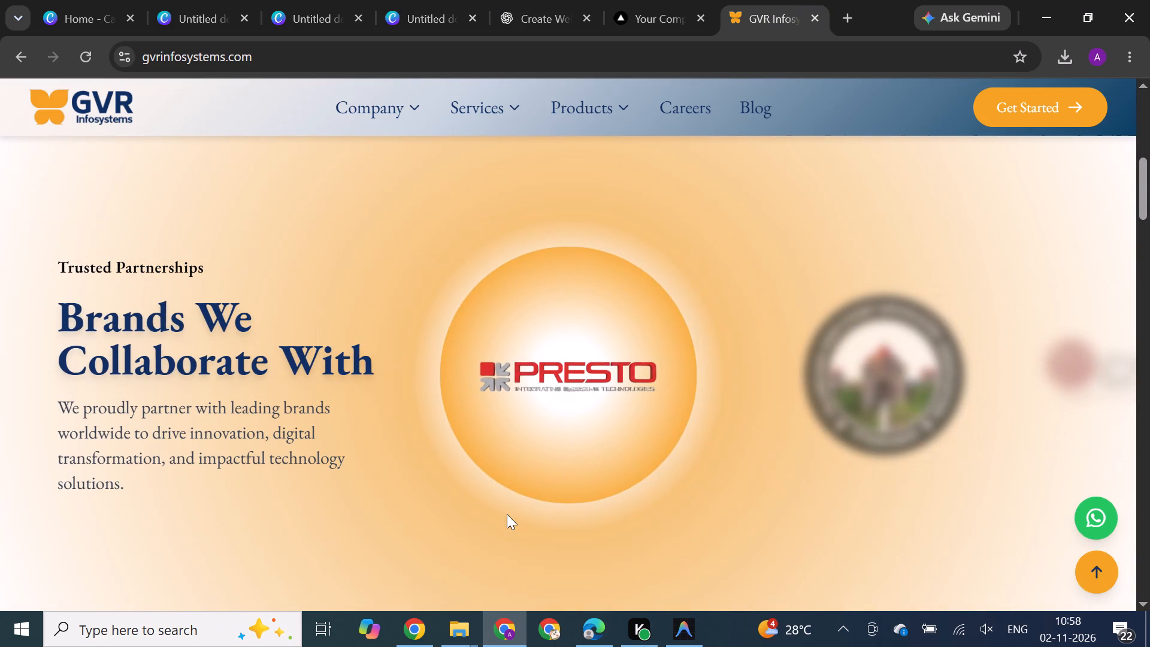
key("shift+super+s")
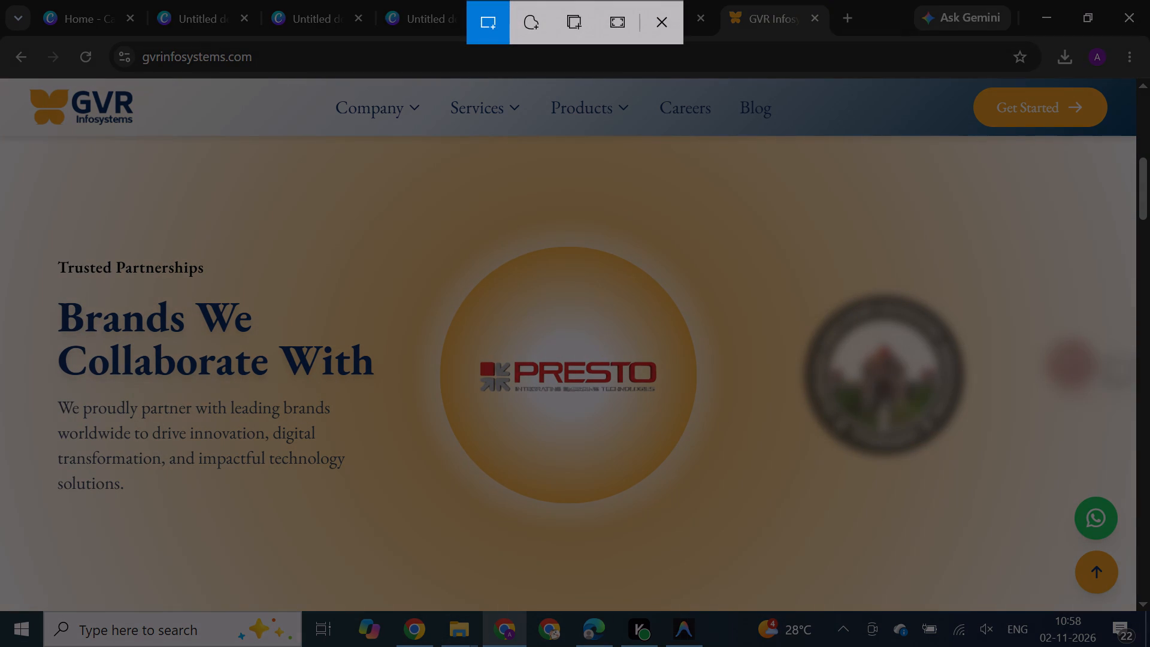
left_click_drag(0, 132, 907, 581)
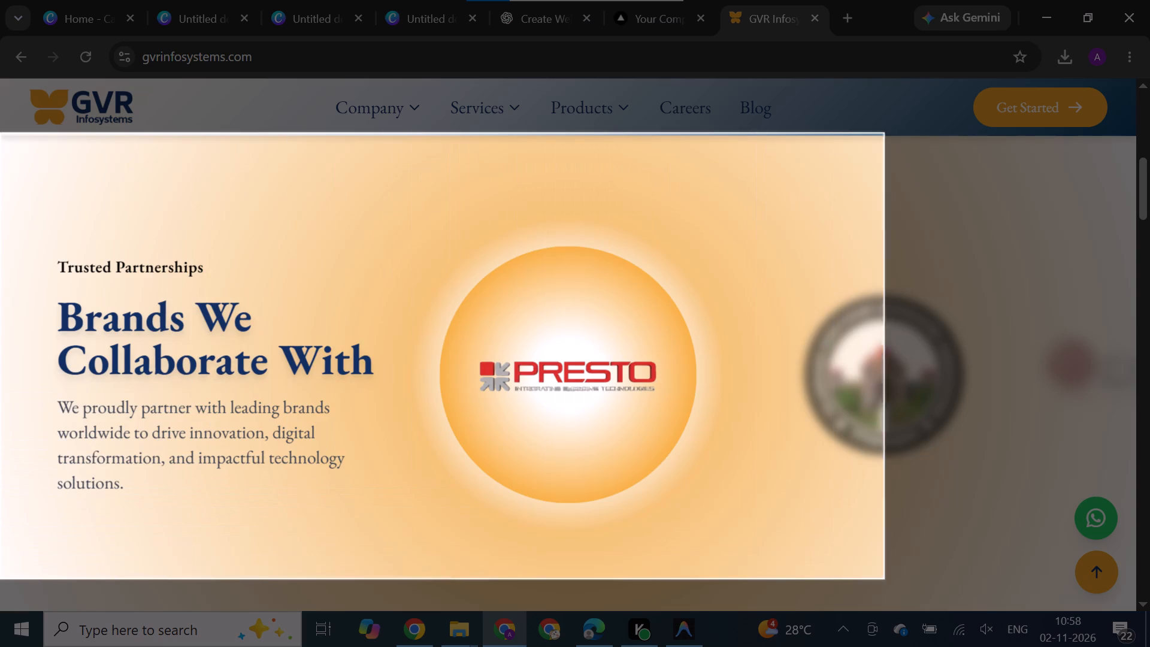
left_click_drag(907, 581, 1130, 599)
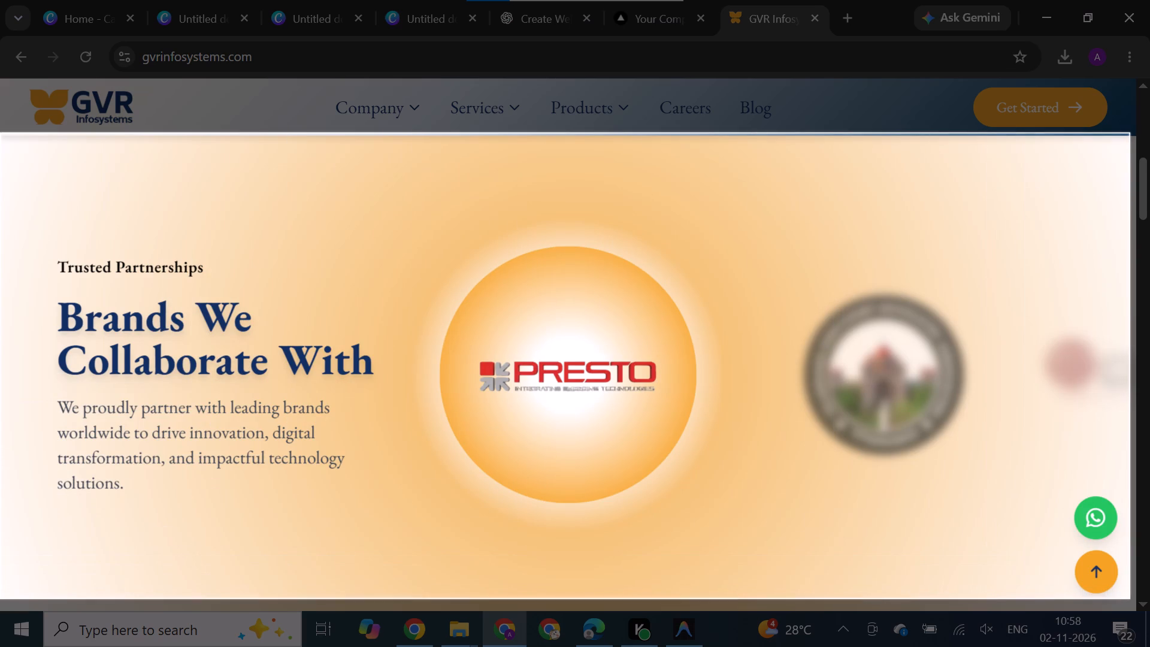
left_click_drag(1130, 599, 1134, 602)
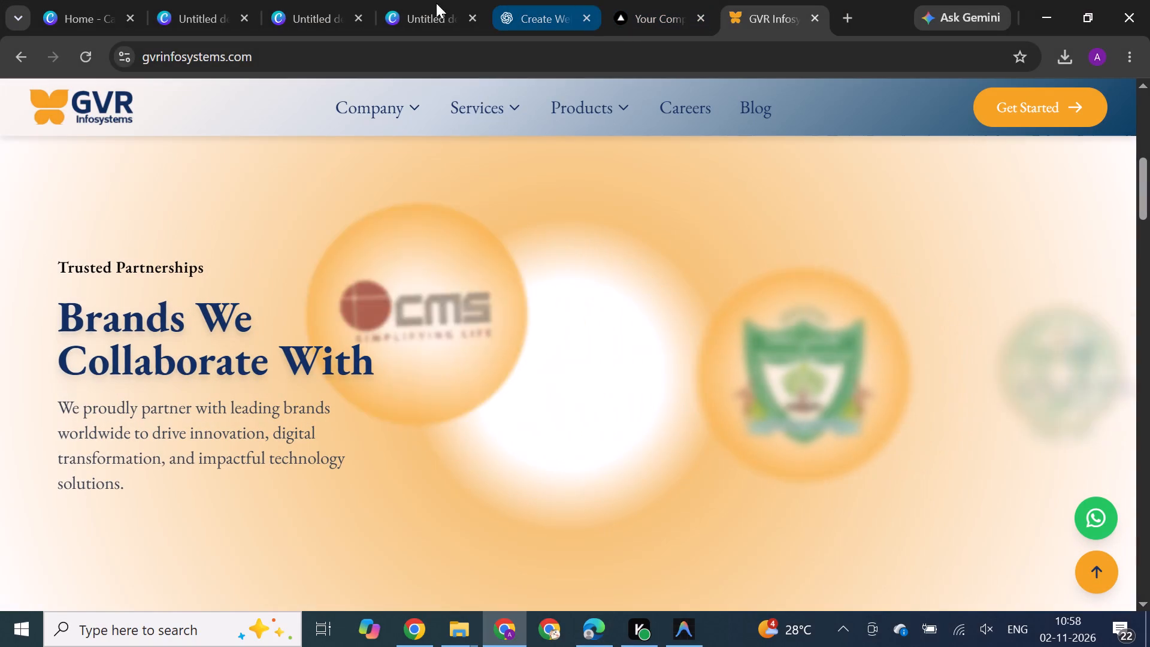
Paste the new brands section screenshot onto page 2 of the Canva design, keeping one copy and deleting the duplicate.
left_click(334, 2)
left_click(575, 465)
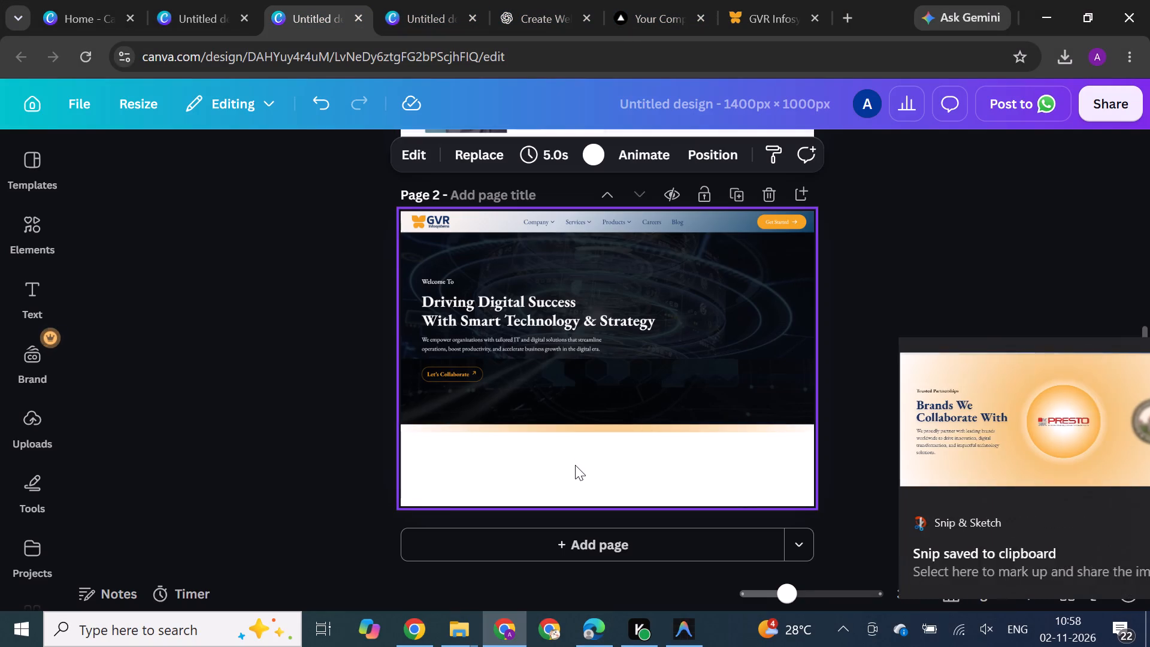
key("ctrl+v")
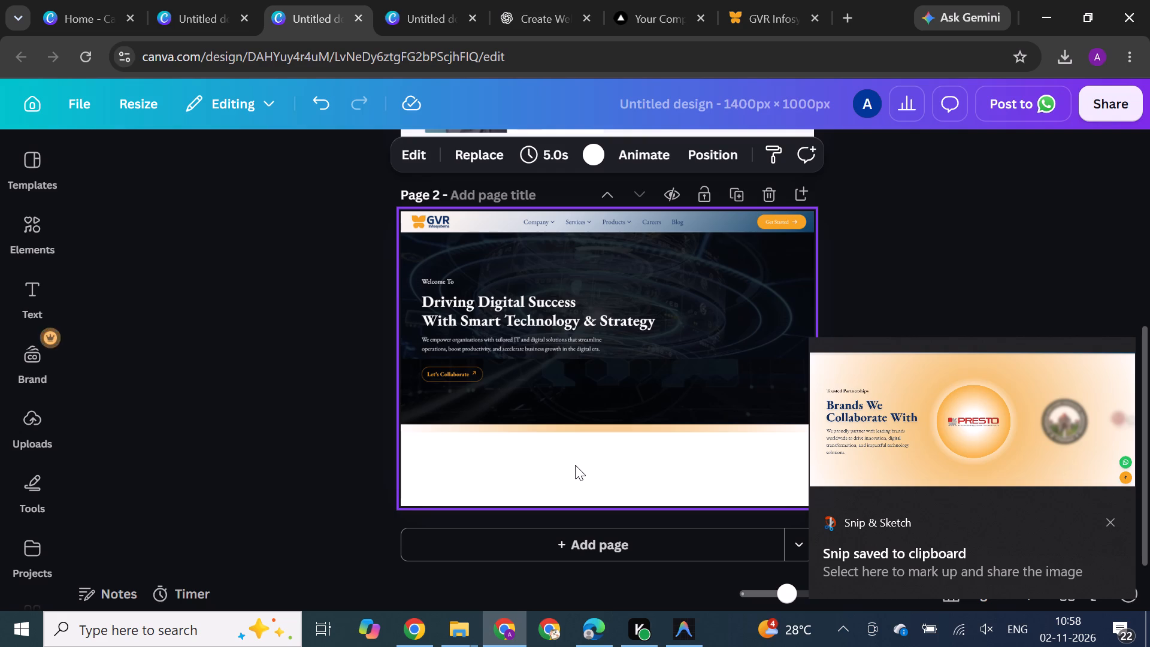
left_click(1112, 522)
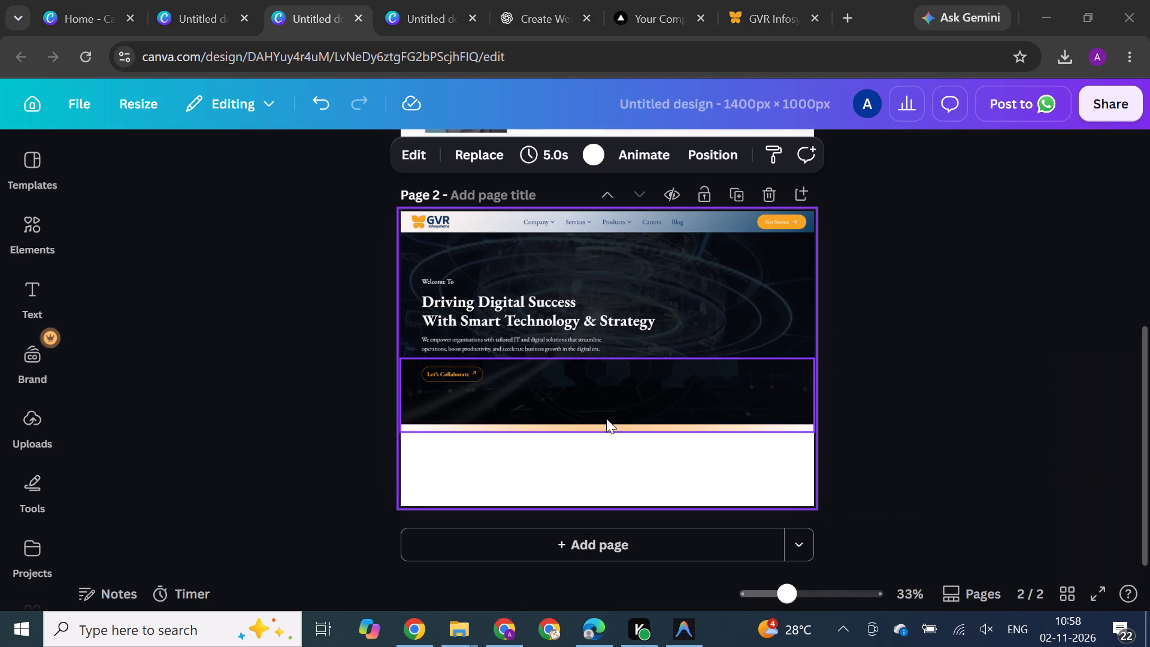
left_click(597, 451)
key("ctrl+v")
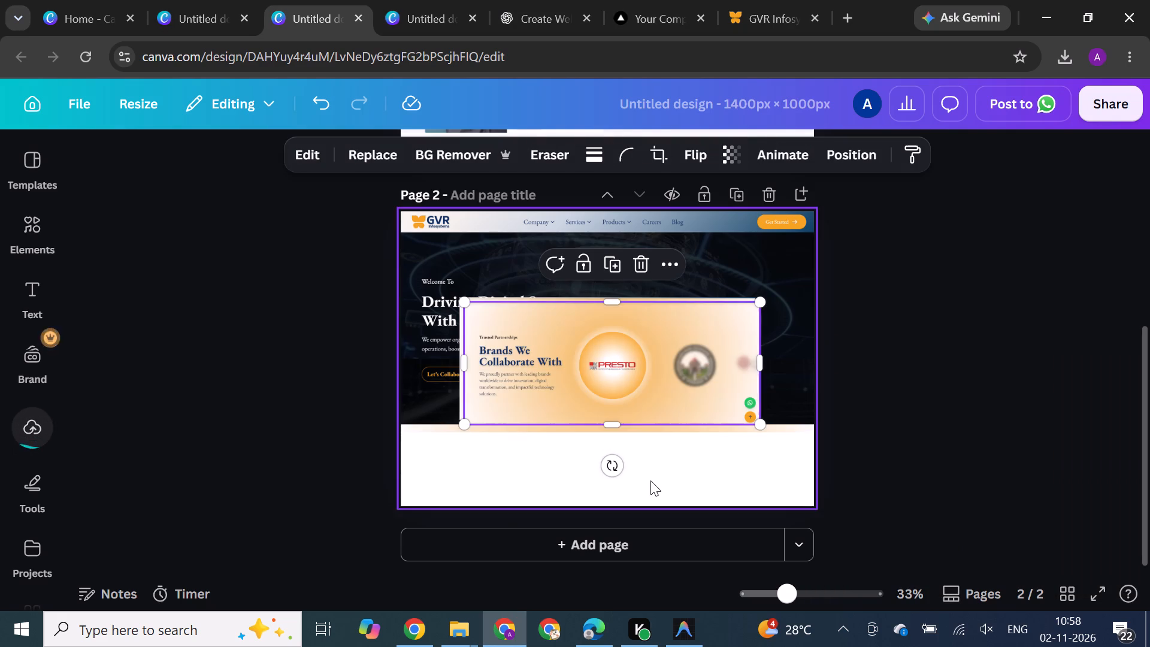
left_click_drag(648, 410, 677, 479)
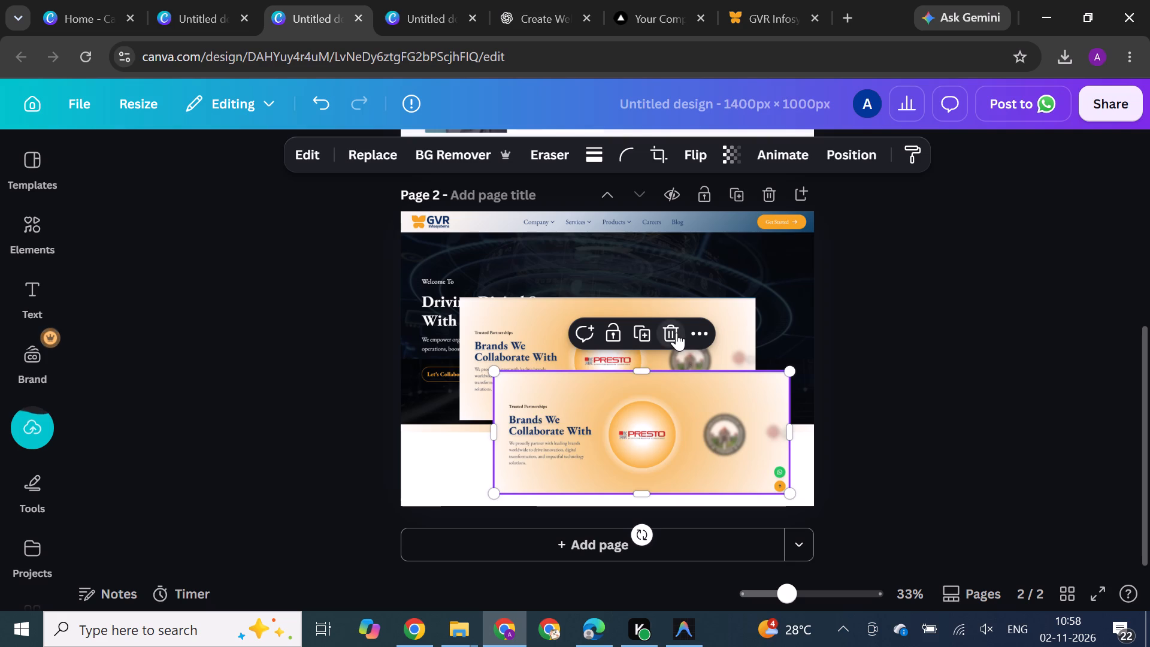
left_click(676, 332)
Place the brands section screenshot at the left edge directly below the dark hero banner and enlarge it to full page width.
left_click_drag(623, 343, 561, 471)
left_click_drag(694, 543, 768, 611)
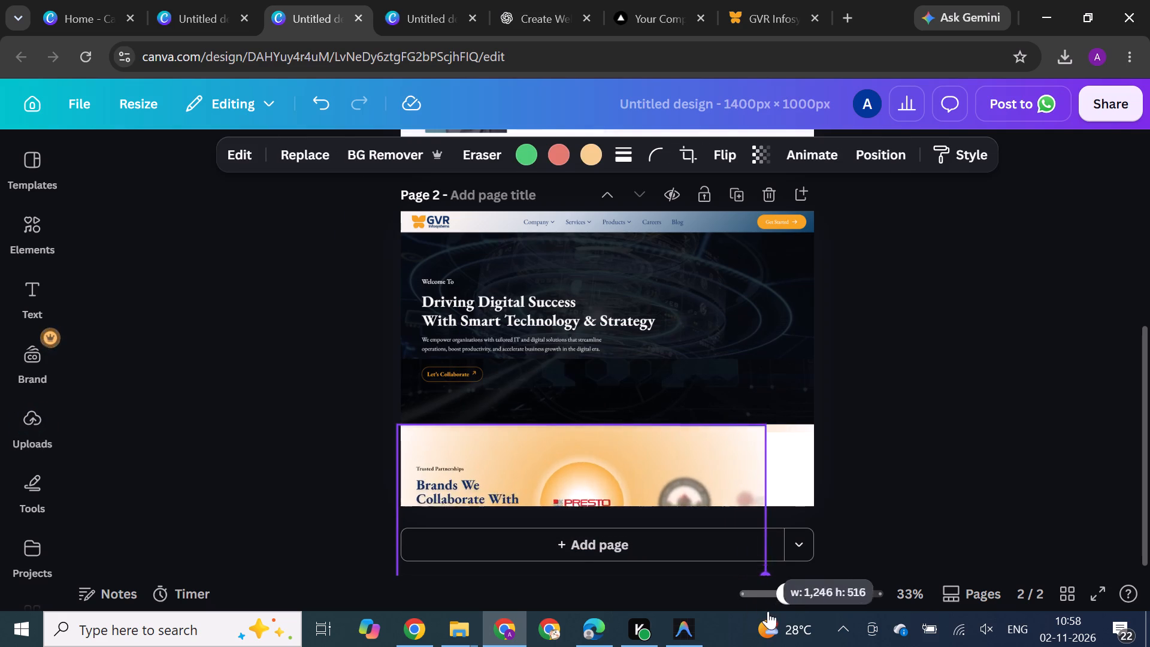
left_click_drag(768, 611, 797, 637)
left_click(993, 480)
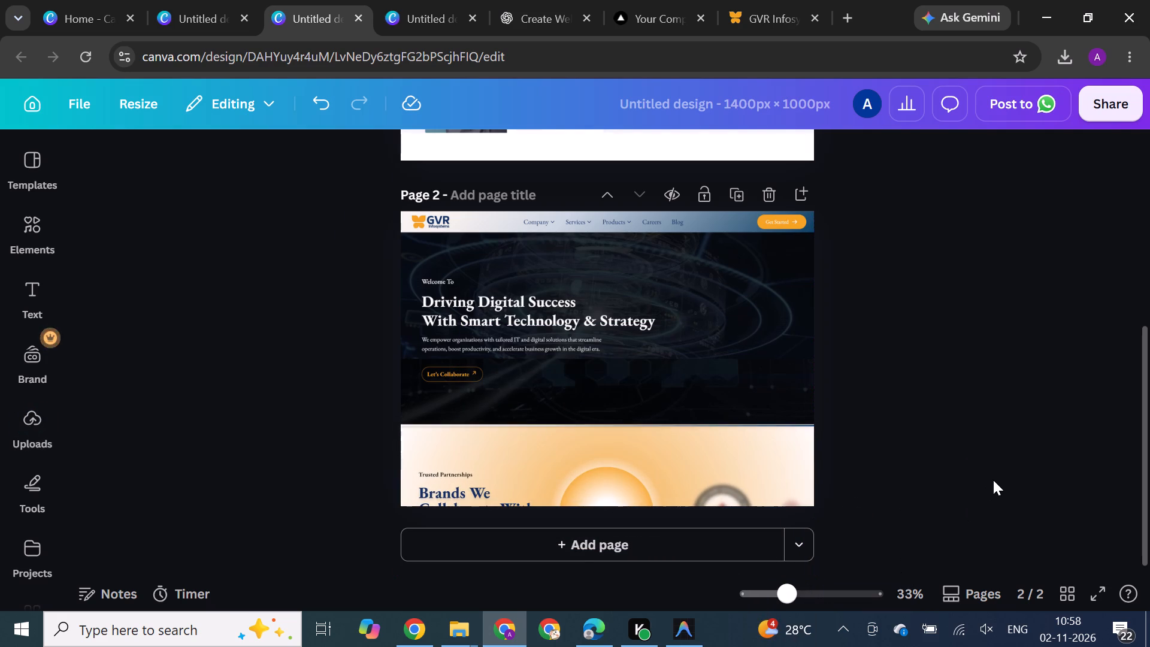
Crop the top edge of the brands section screenshot to trim the thin navigation bar strip.
left_click(691, 433)
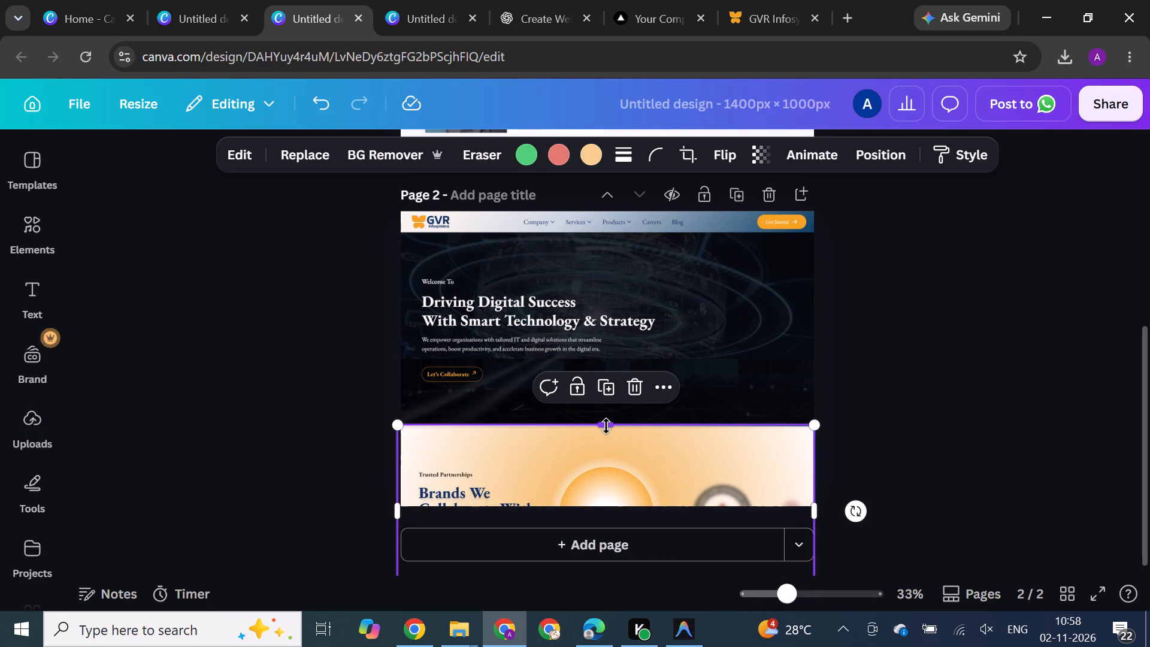
left_click_drag(606, 426, 606, 437)
left_click(1021, 433)
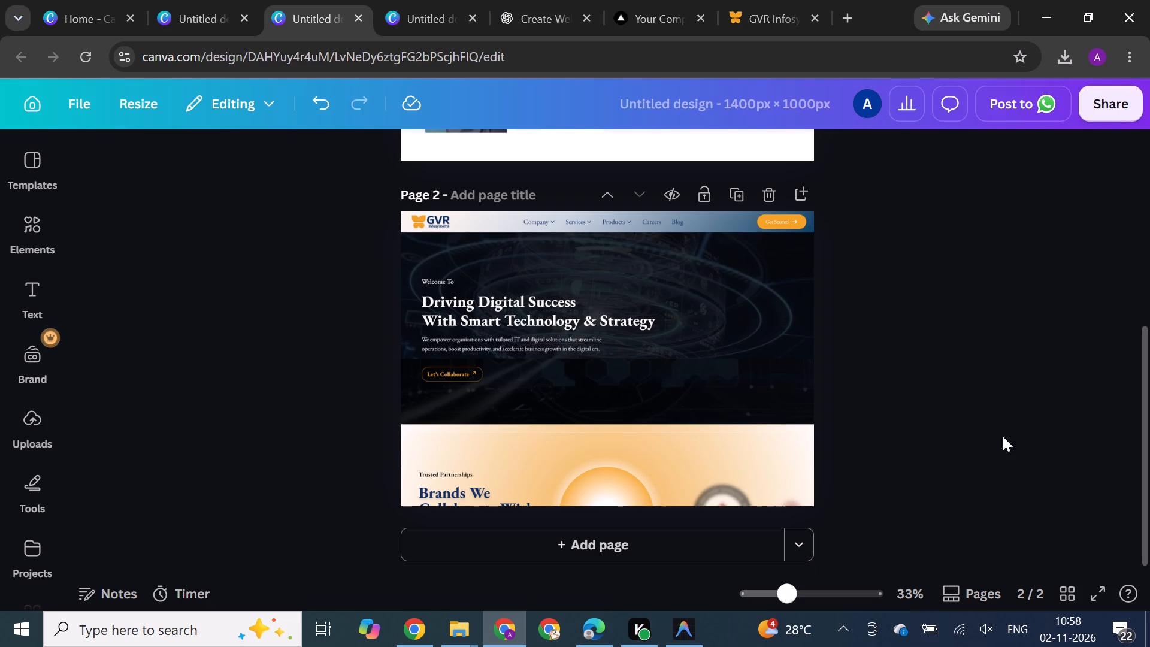
Move the brands section screenshot up over the hero banner's lower part until its top sits just below the "Let's Collaborate" button.
left_click(718, 452)
left_click(1006, 400)
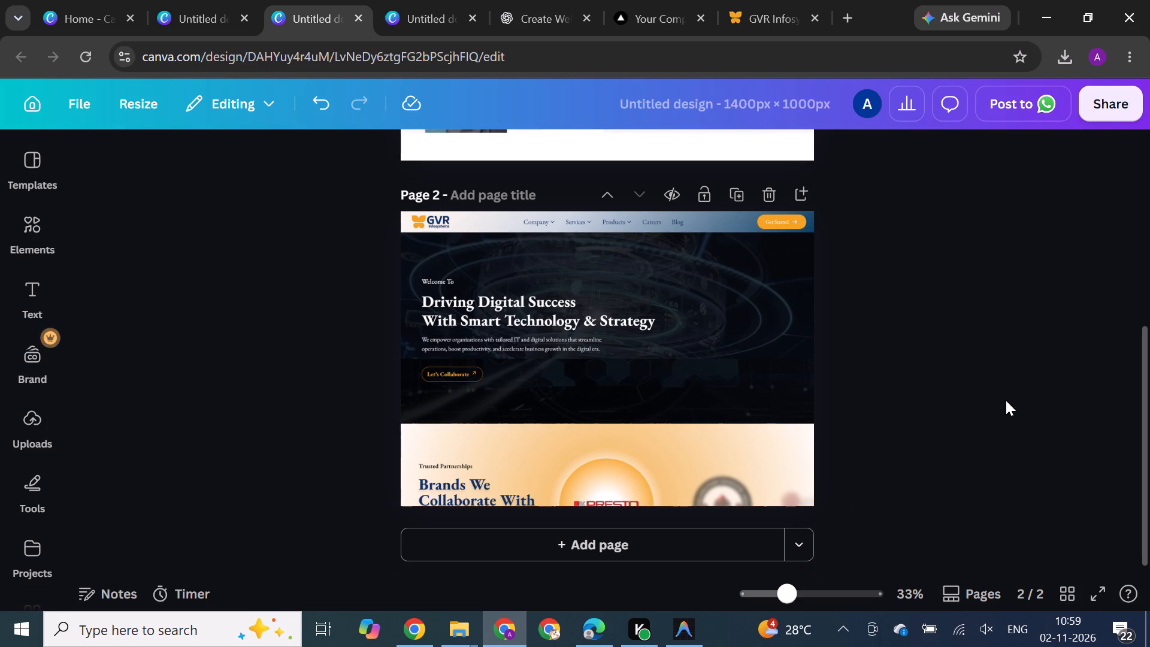
left_click_drag(686, 457, 687, 440)
left_click_drag(646, 458, 644, 454)
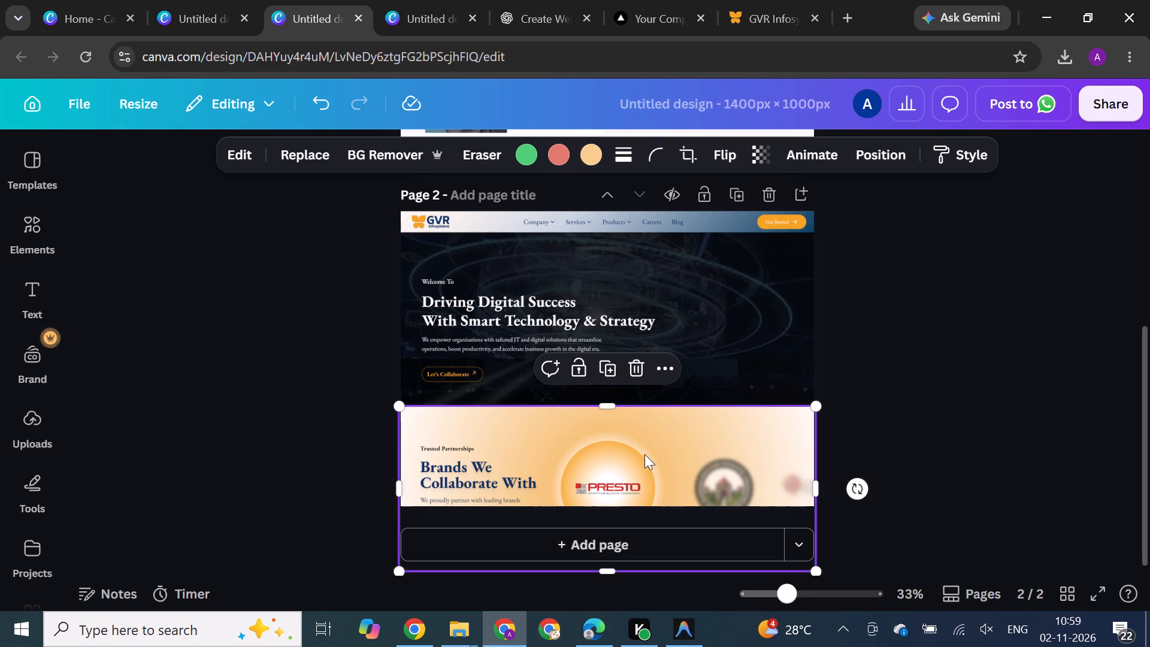
left_click_drag(644, 454, 645, 444)
left_click(913, 421)
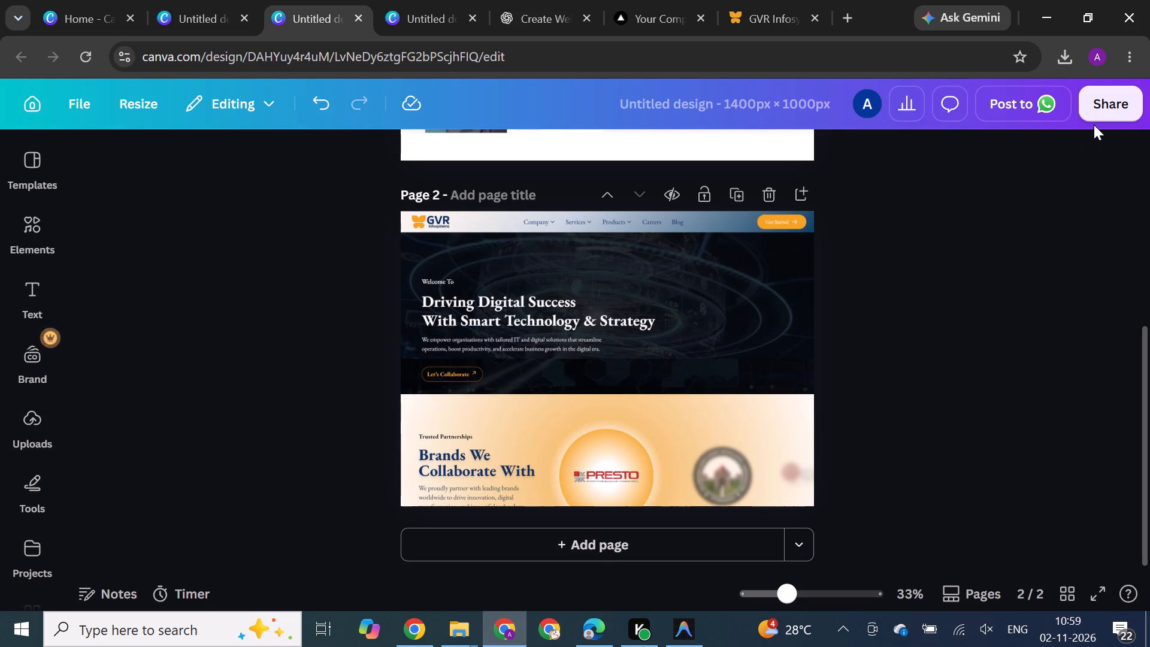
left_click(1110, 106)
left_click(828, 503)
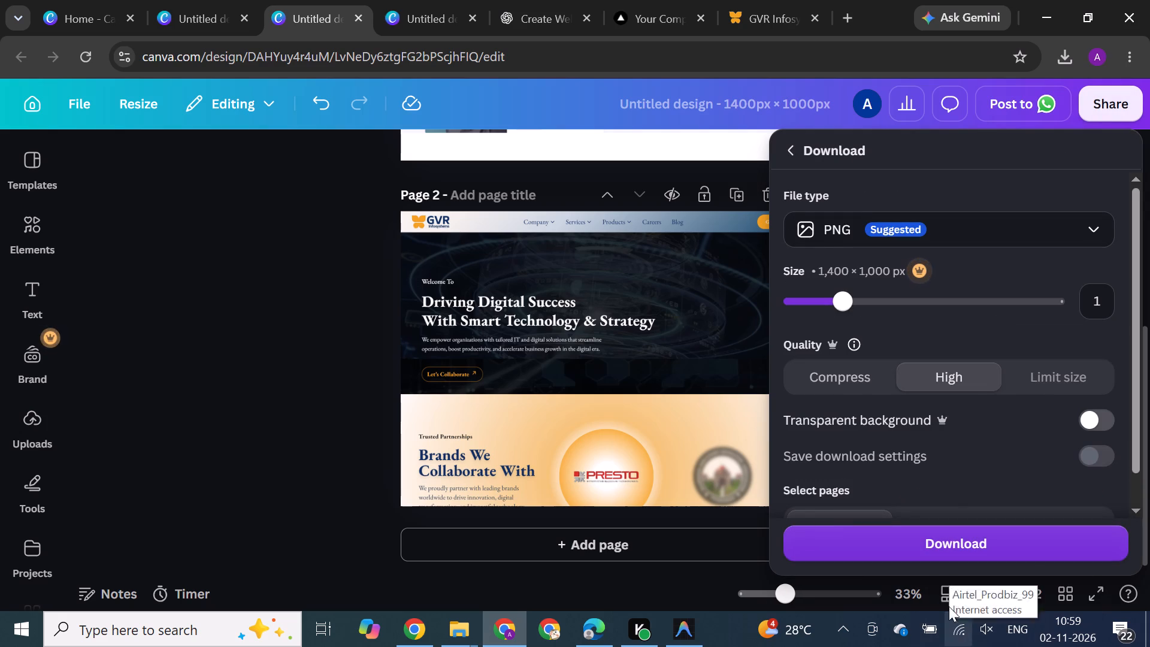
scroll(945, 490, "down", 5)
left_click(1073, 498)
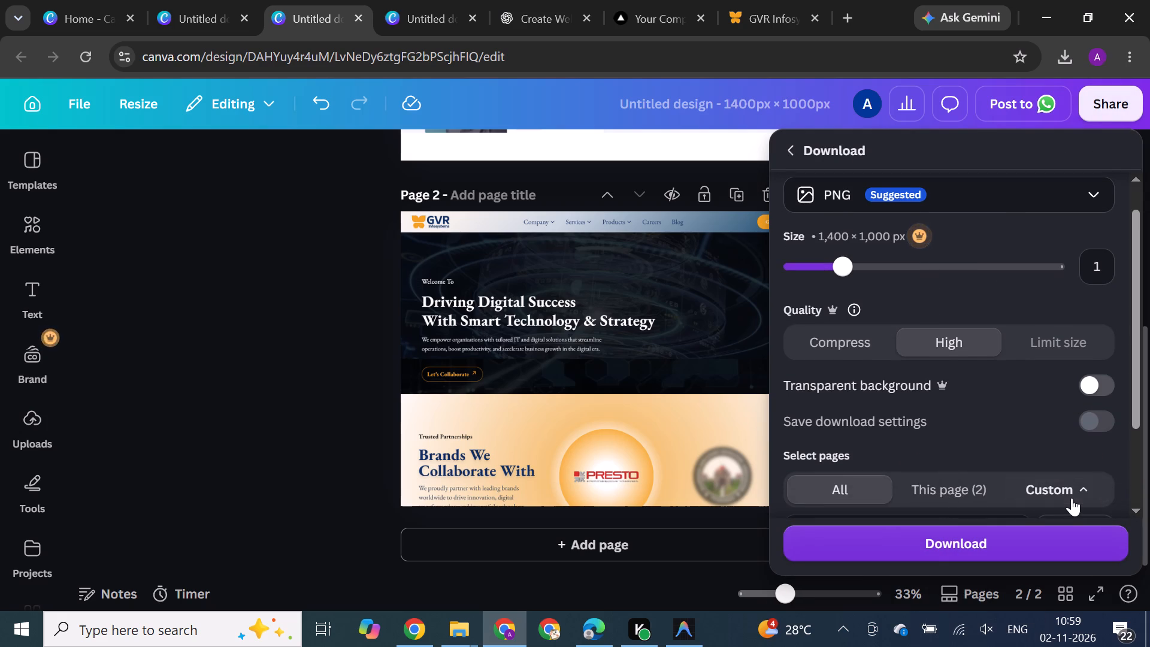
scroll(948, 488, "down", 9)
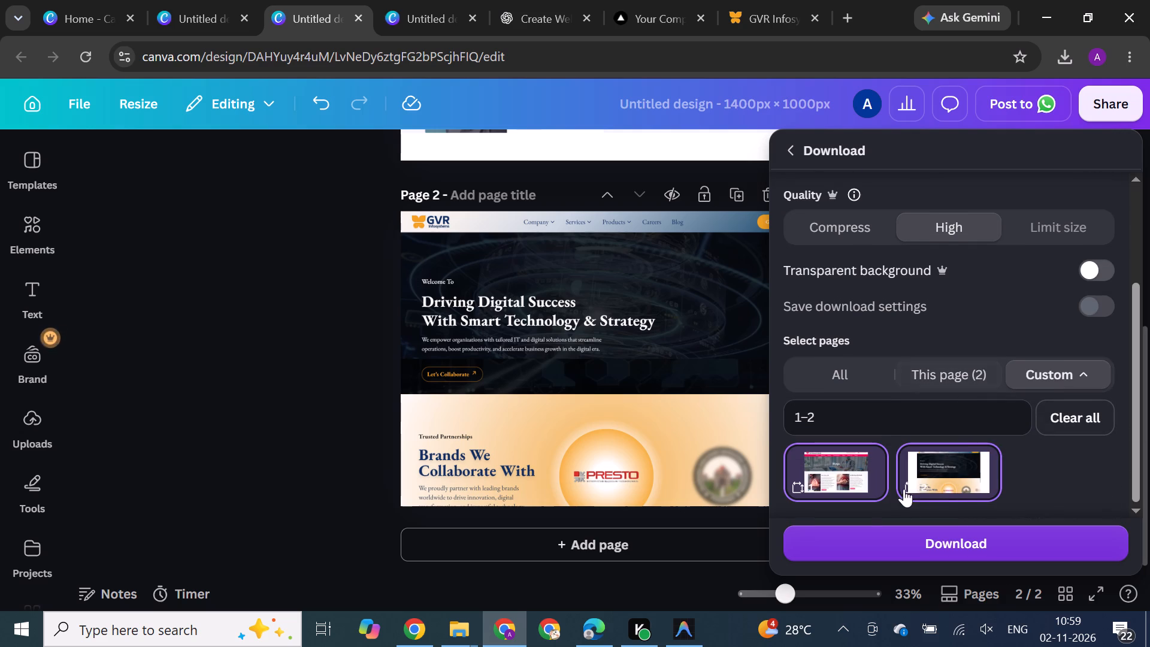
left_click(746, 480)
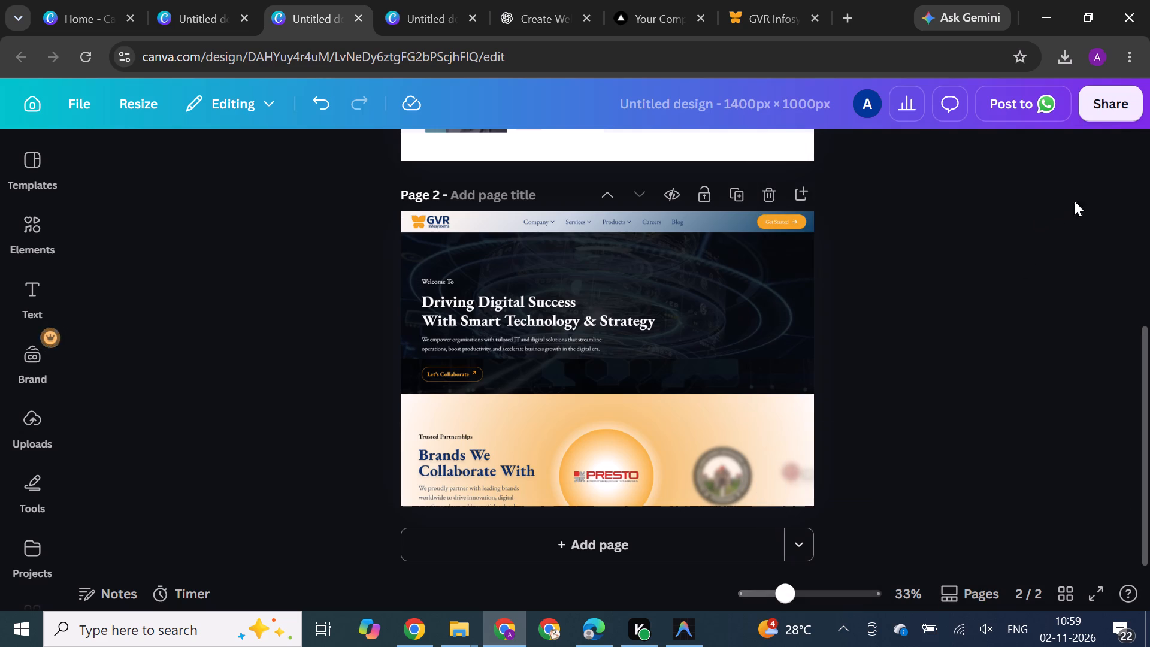
Download only page 2 of the design as a PNG at 1,400 × 1,000 px, leaving page 1 out of the page selection.
left_click(1101, 111)
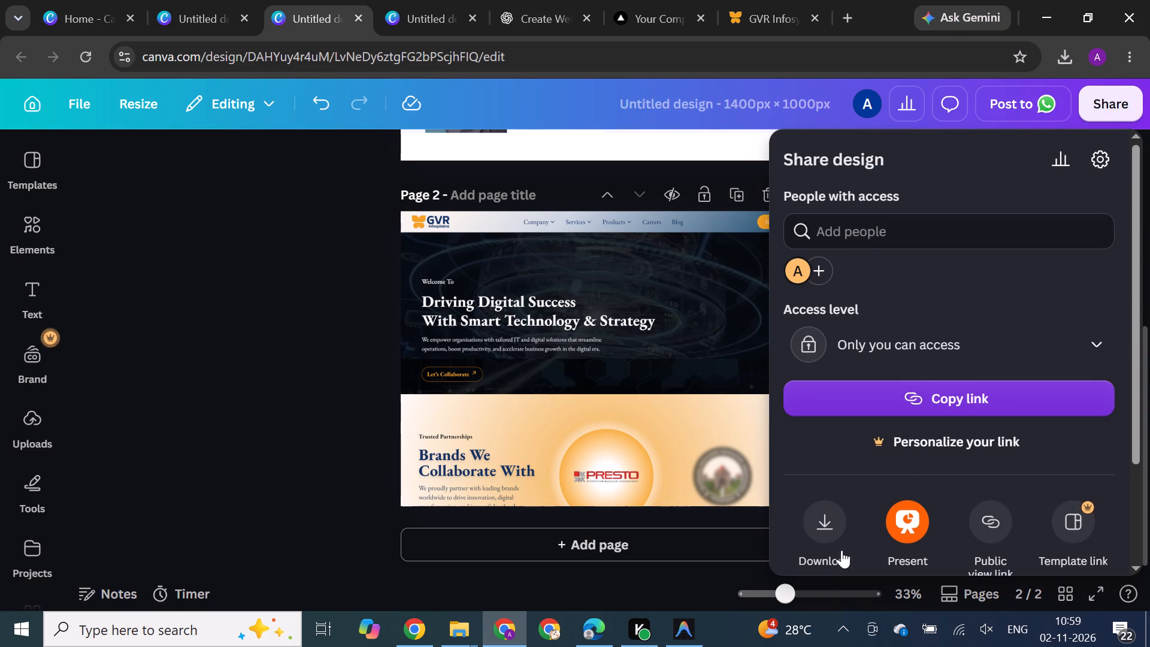
left_click(830, 537)
scroll(867, 472, "down", 6)
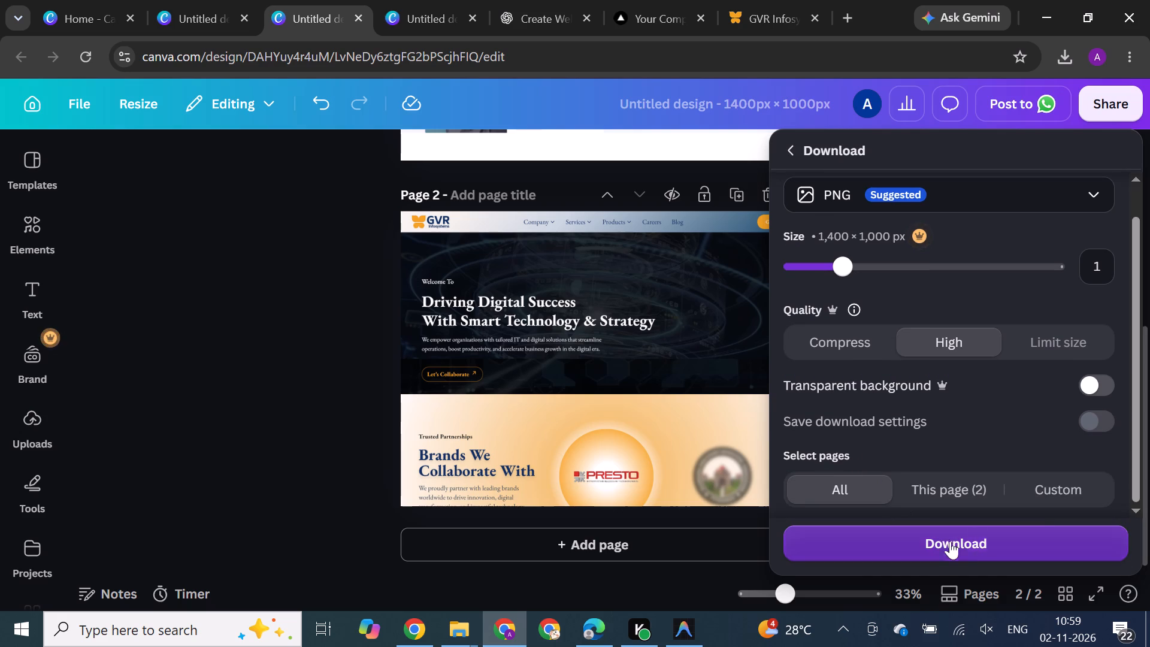
left_click(1087, 479)
scroll(1082, 474, "down", 6)
left_click(839, 458)
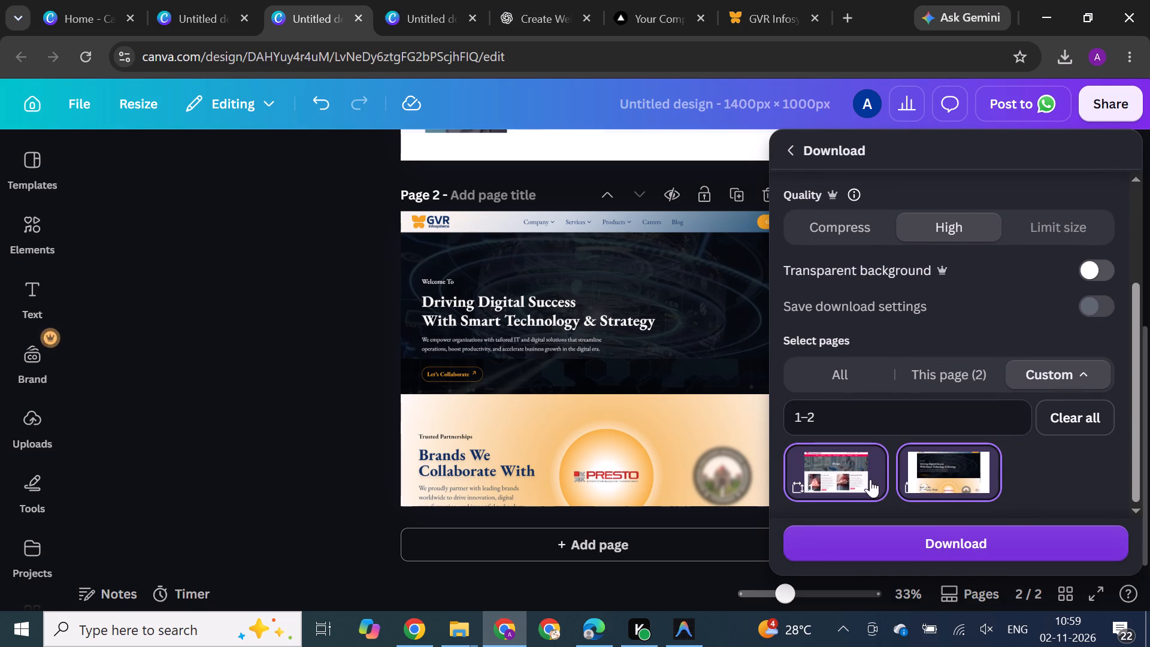
left_click(922, 550)
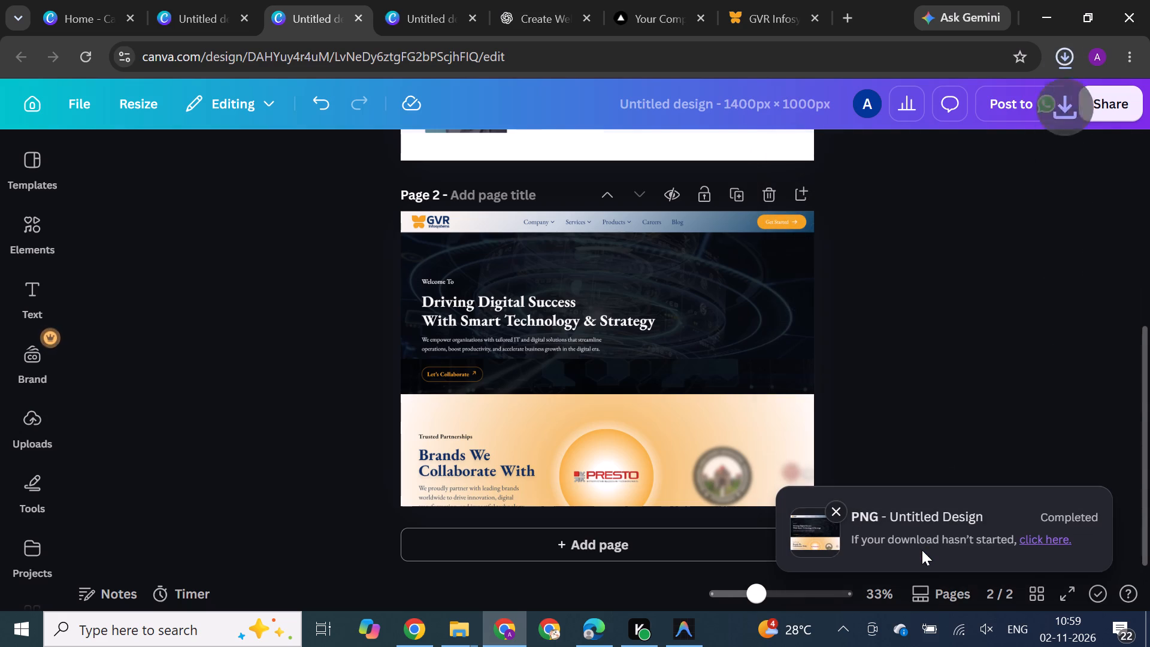
Add a new blank page after page 2 of the design.
scroll(564, 467, "down", 1)
left_click(566, 542)
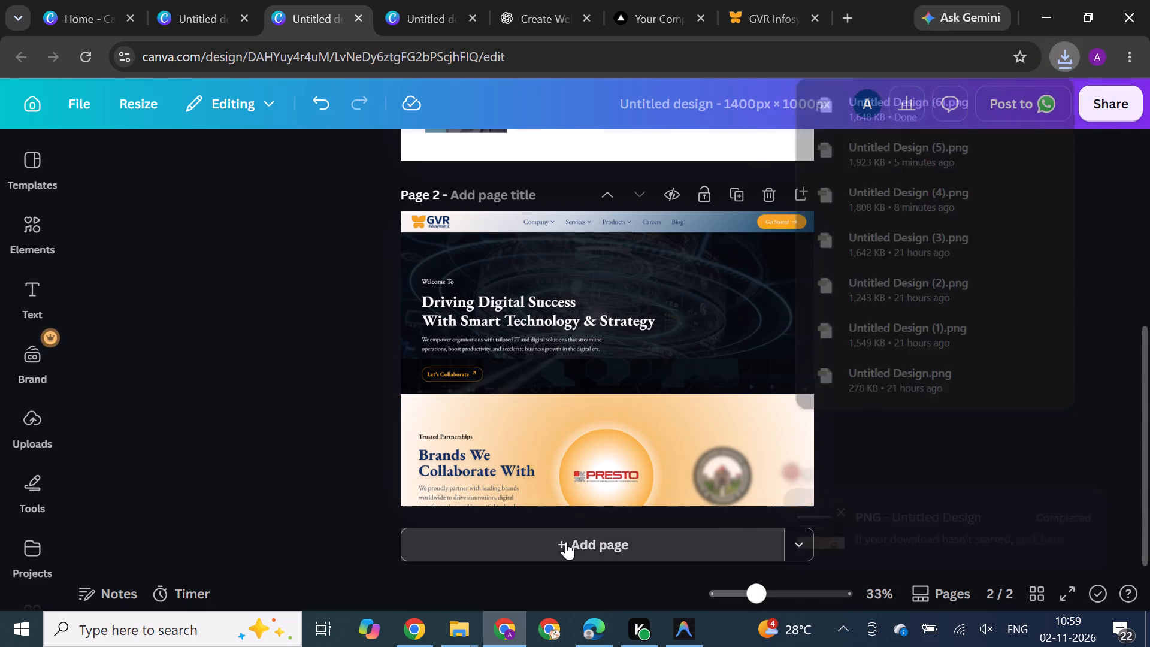
Look through the Portfolio page of the GVR Infosystems site for sections suitable for the new mockup page.
left_click(728, 0)
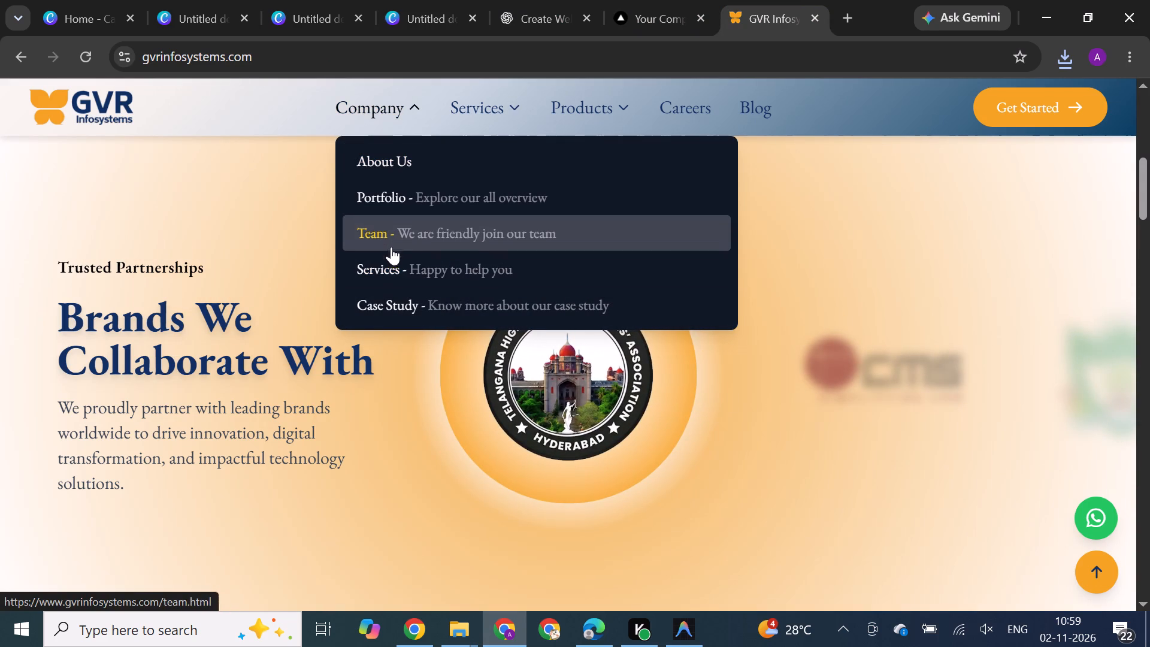
left_click(422, 187)
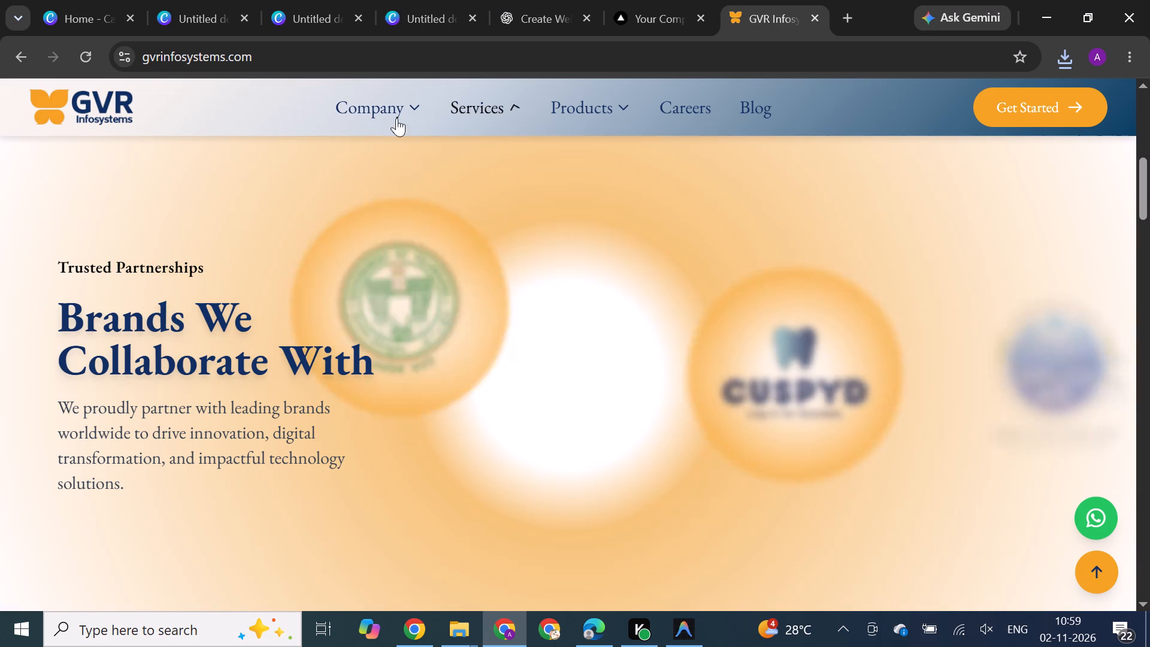
left_click(420, 204)
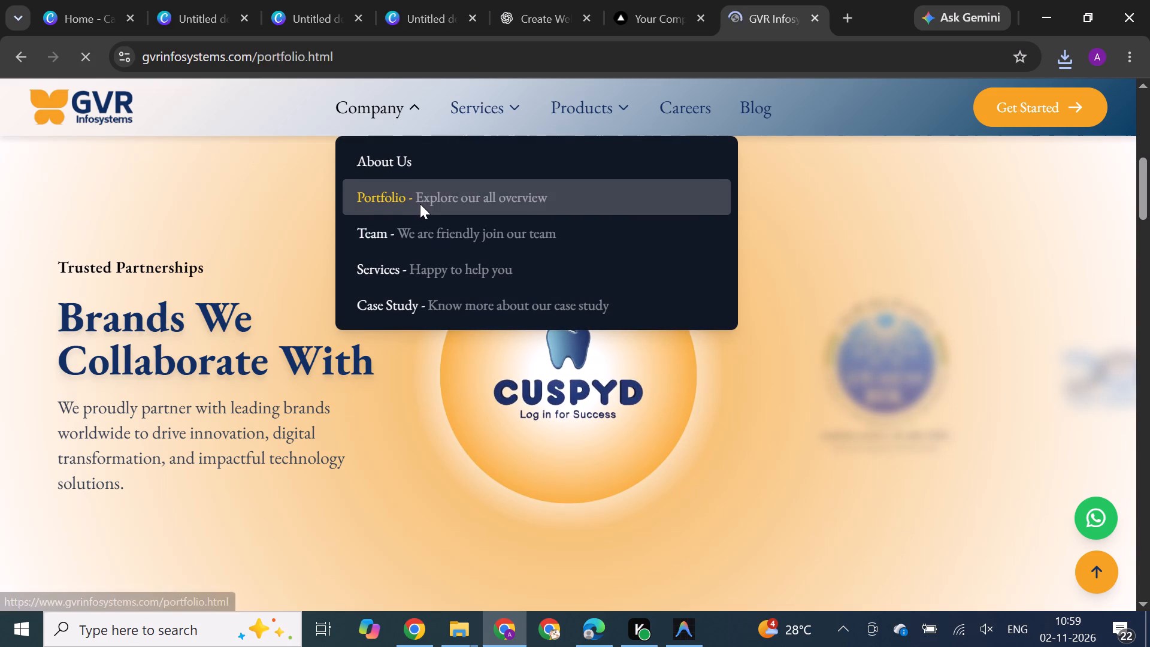
scroll(621, 437, "down", 7)
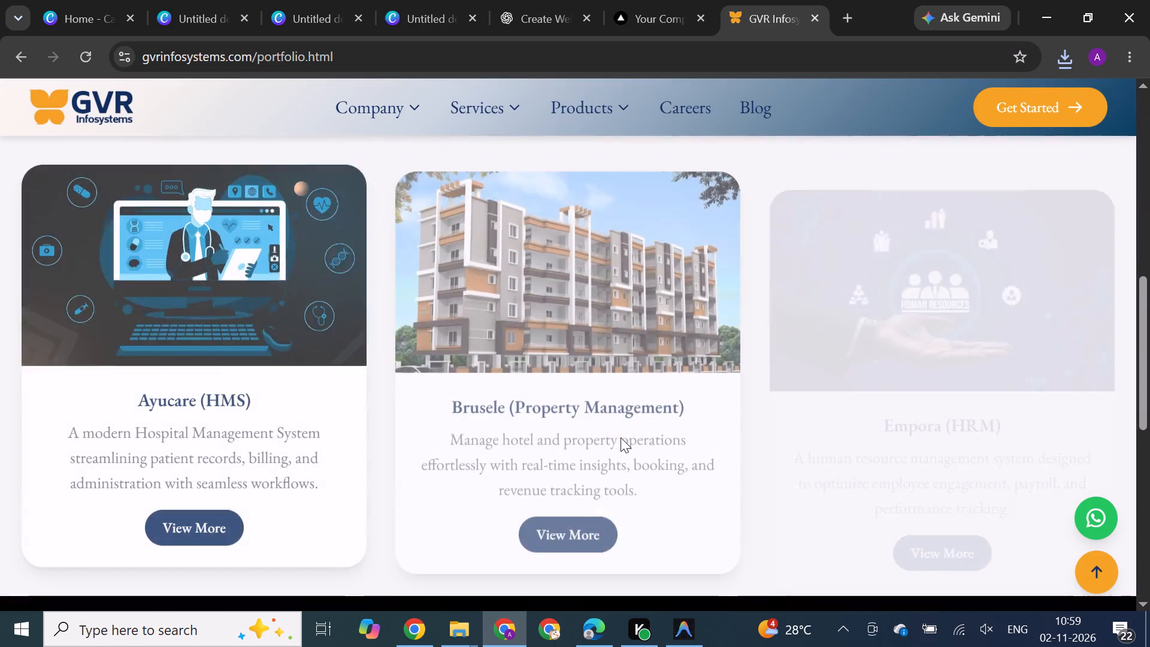
scroll(621, 437, "up", 6)
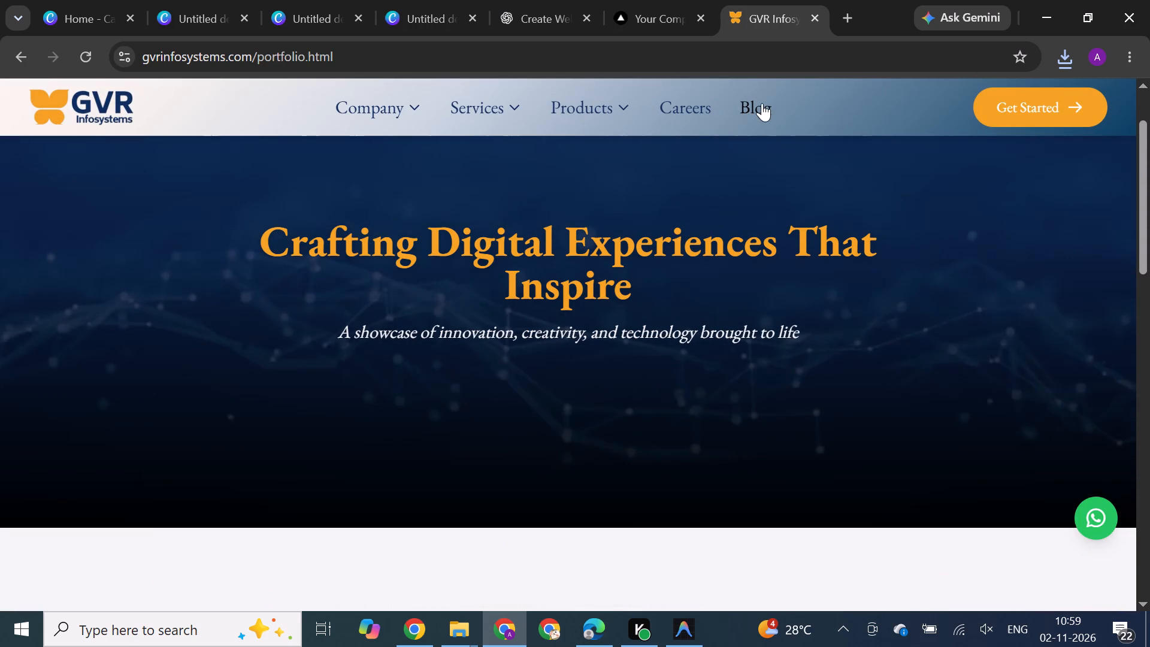
Open the GVR Infosystems Careers page and snip its "Build Your Future With GVR" banner, including the site navigation bar.
left_click(694, 111)
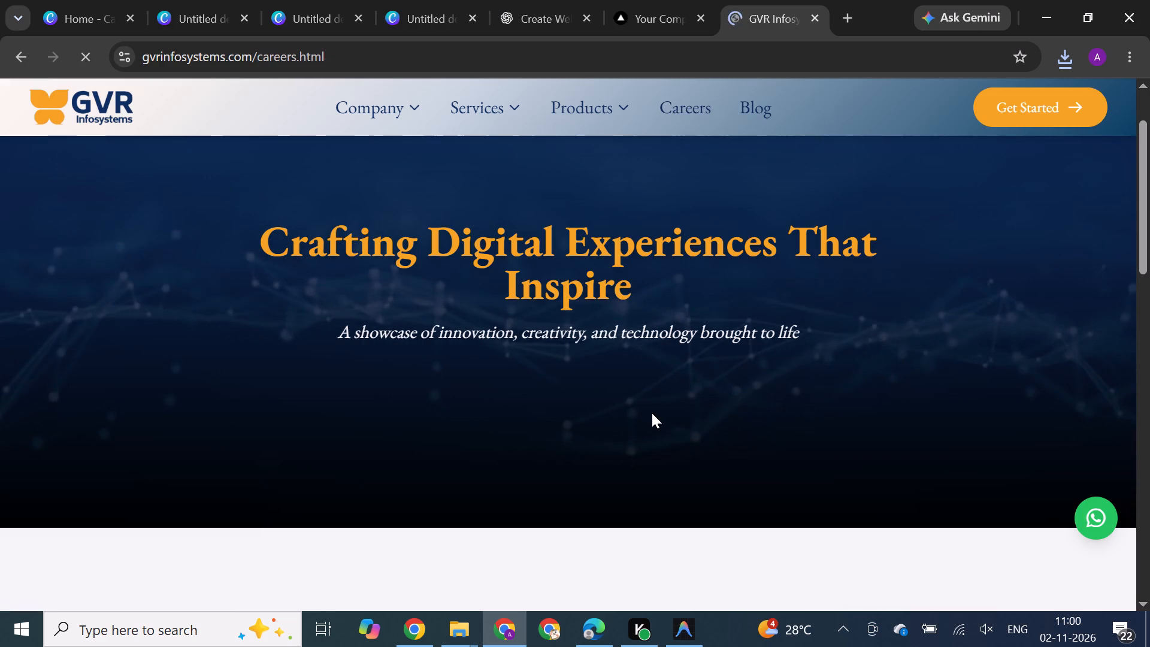
scroll(652, 413, "down", 4)
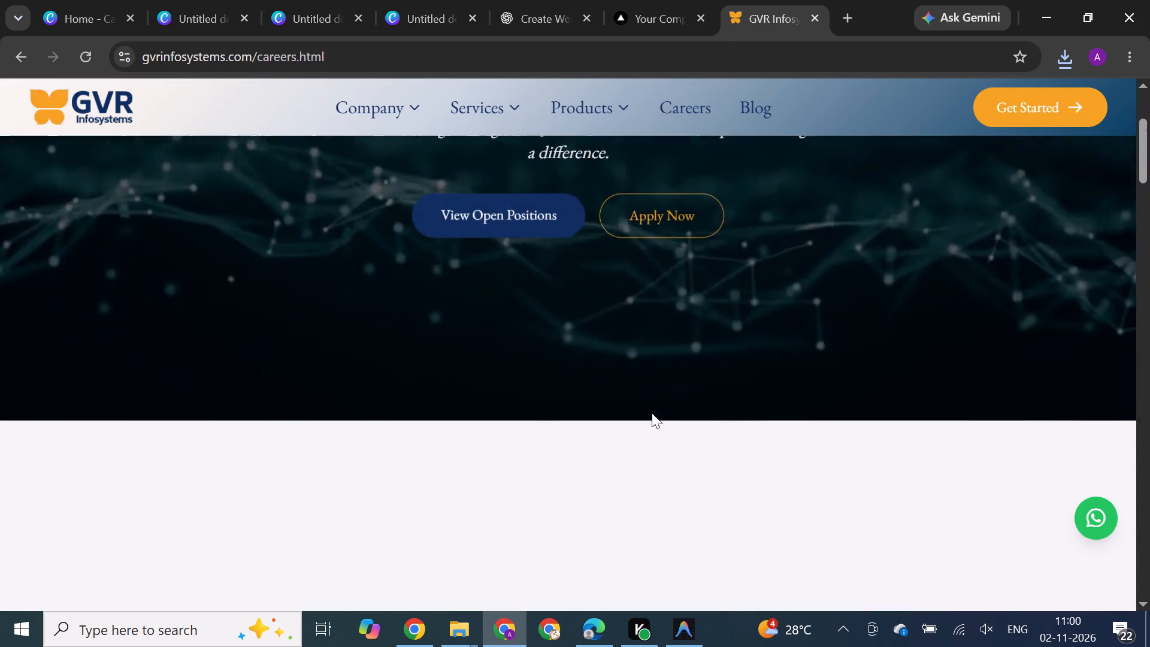
scroll(652, 413, "down", 3)
scroll(652, 413, "up", 10)
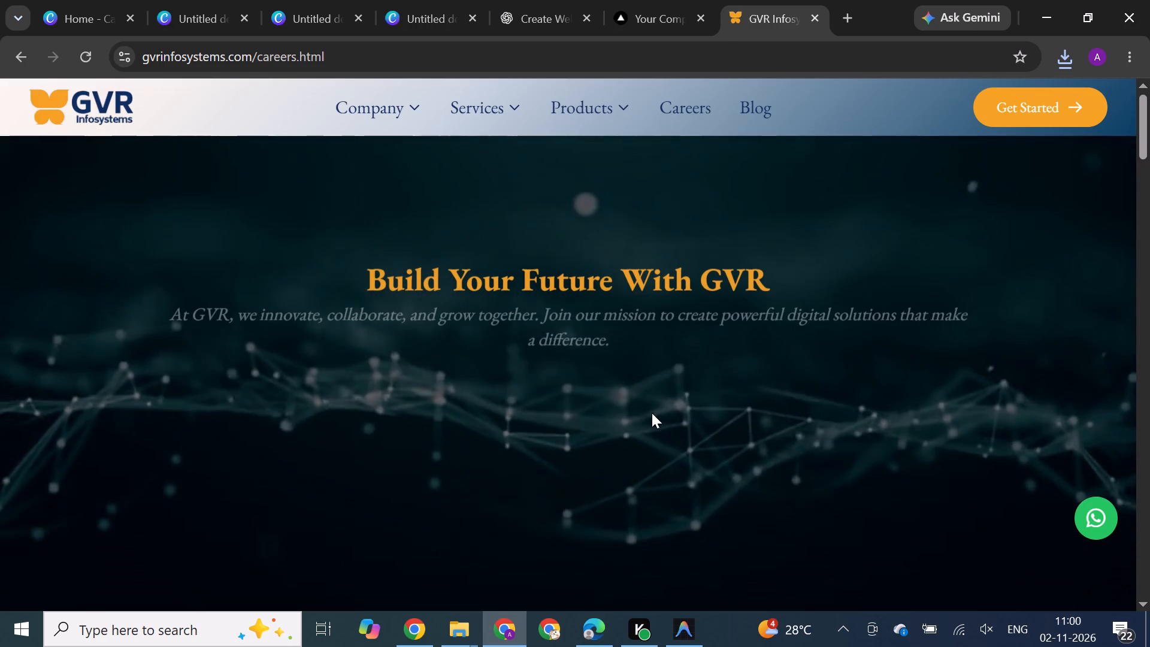
key("shift+super+s")
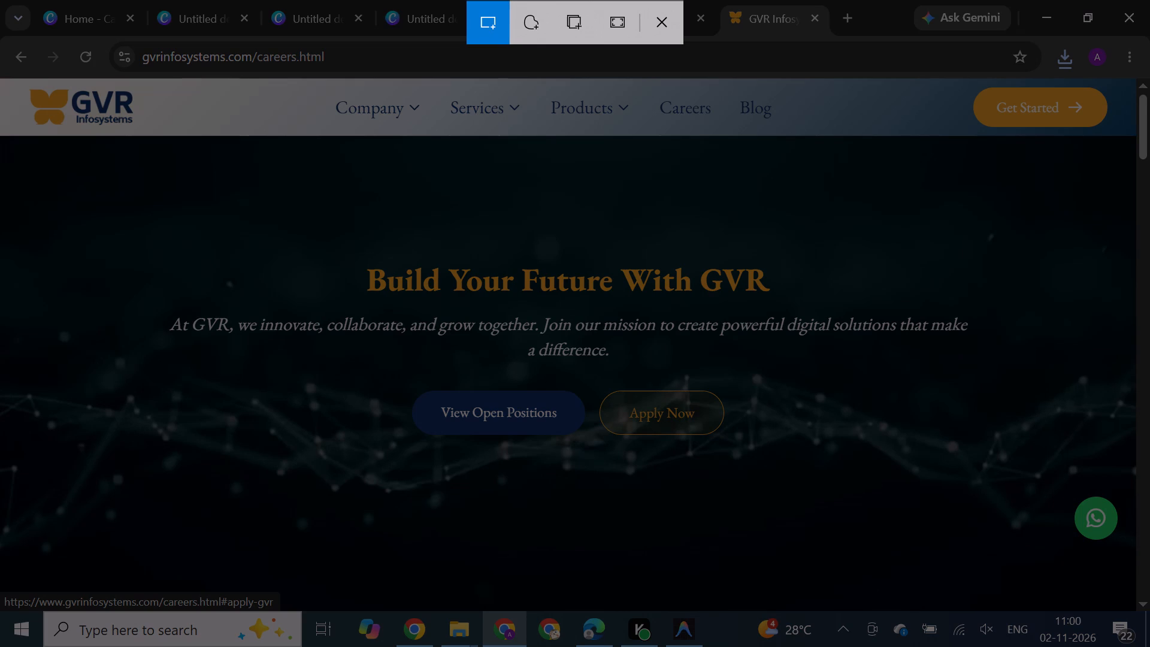
left_click_drag(0, 78, 1140, 515)
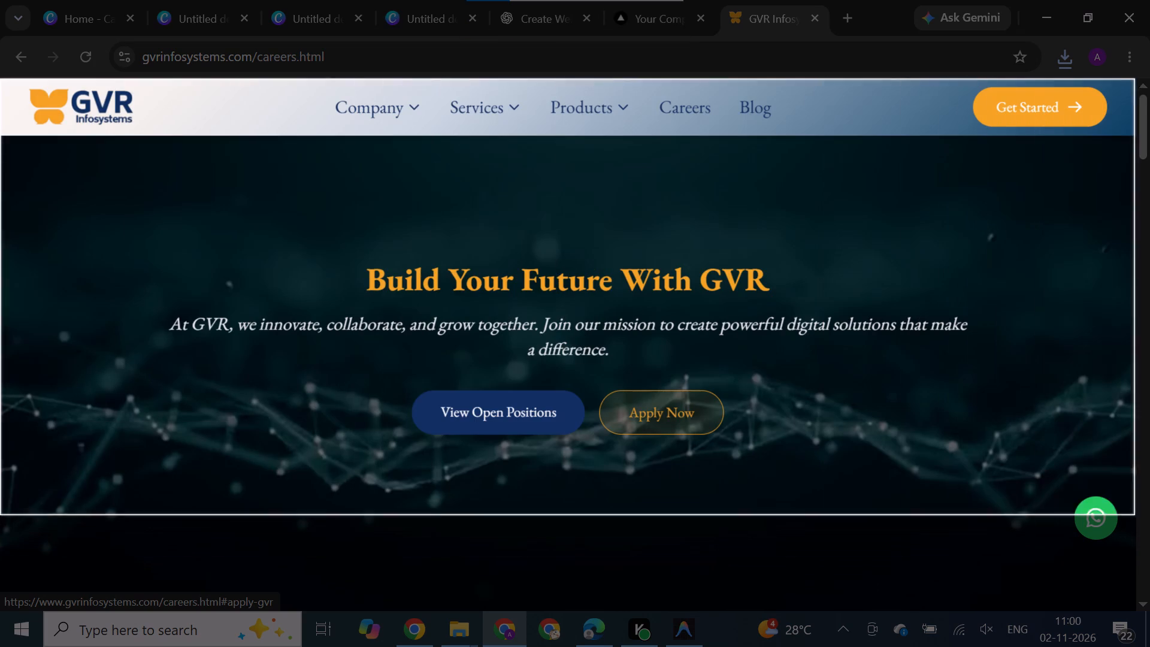
left_click_drag(1140, 515, 1149, 500)
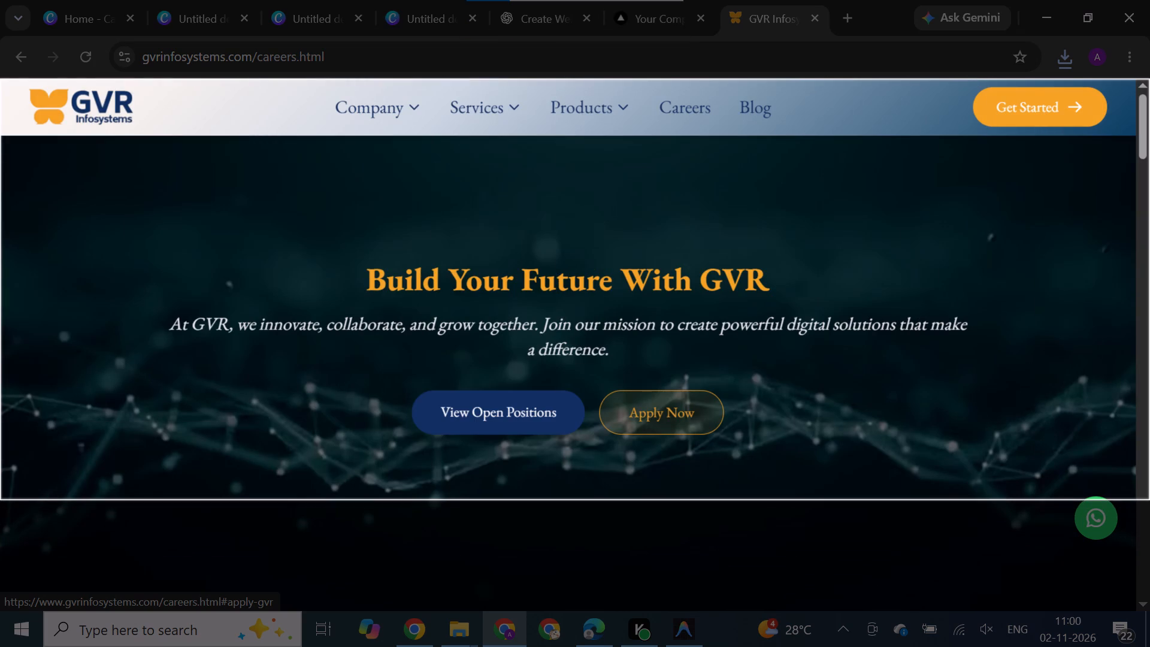
left_click_drag(1149, 500, 1149, 603)
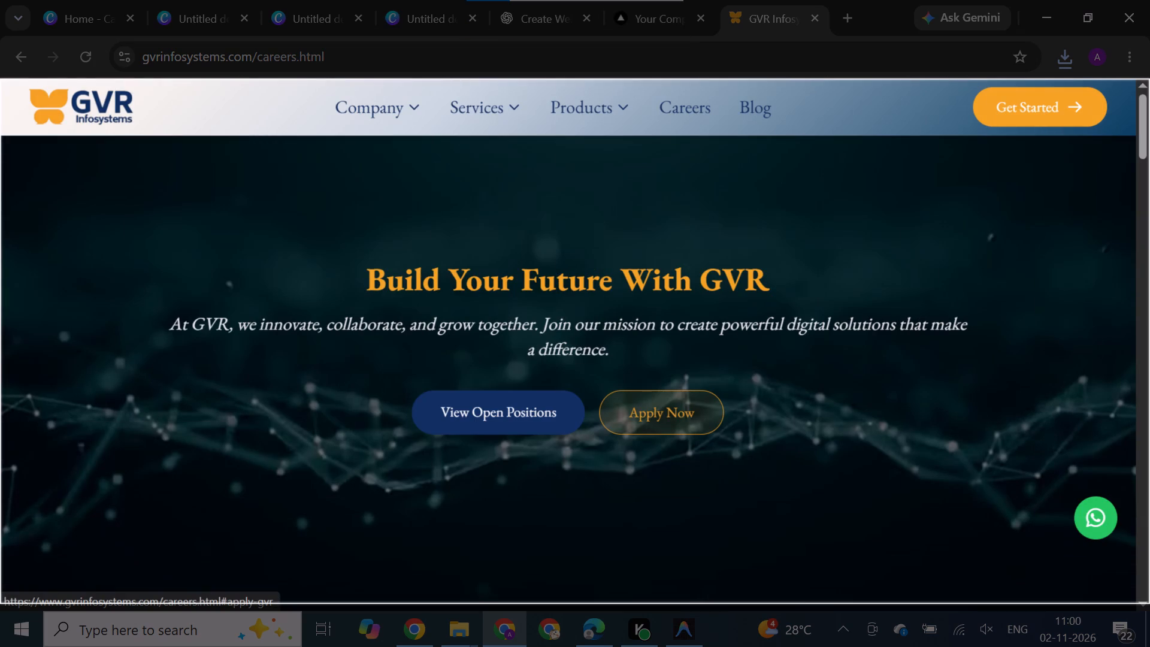
left_click_drag(1149, 603, 1146, 578)
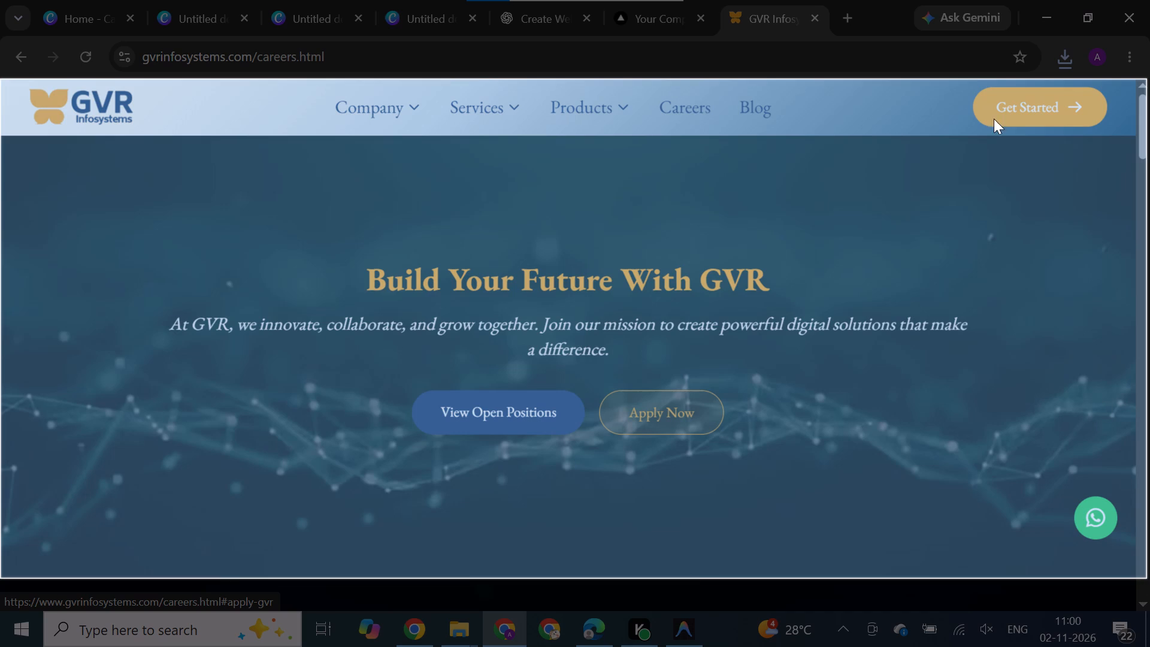
Paste the careers banner snip onto page 3, align it to the page's top-left corner and enlarge it to cover the full page width.
left_click(304, 0)
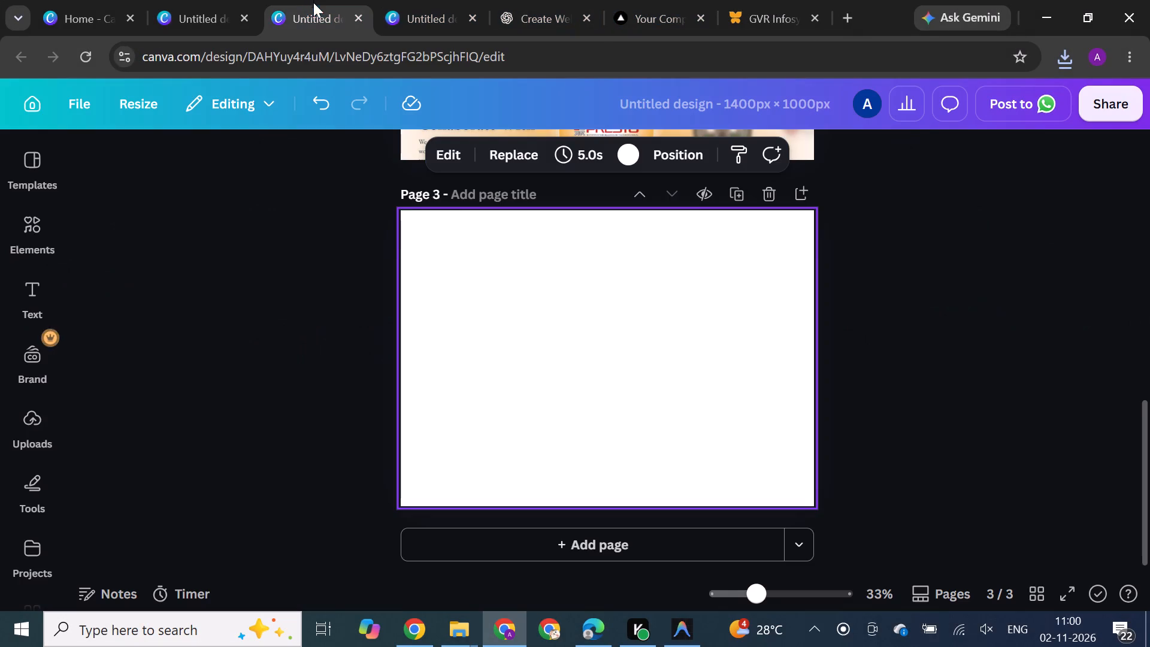
key("ctrl+v")
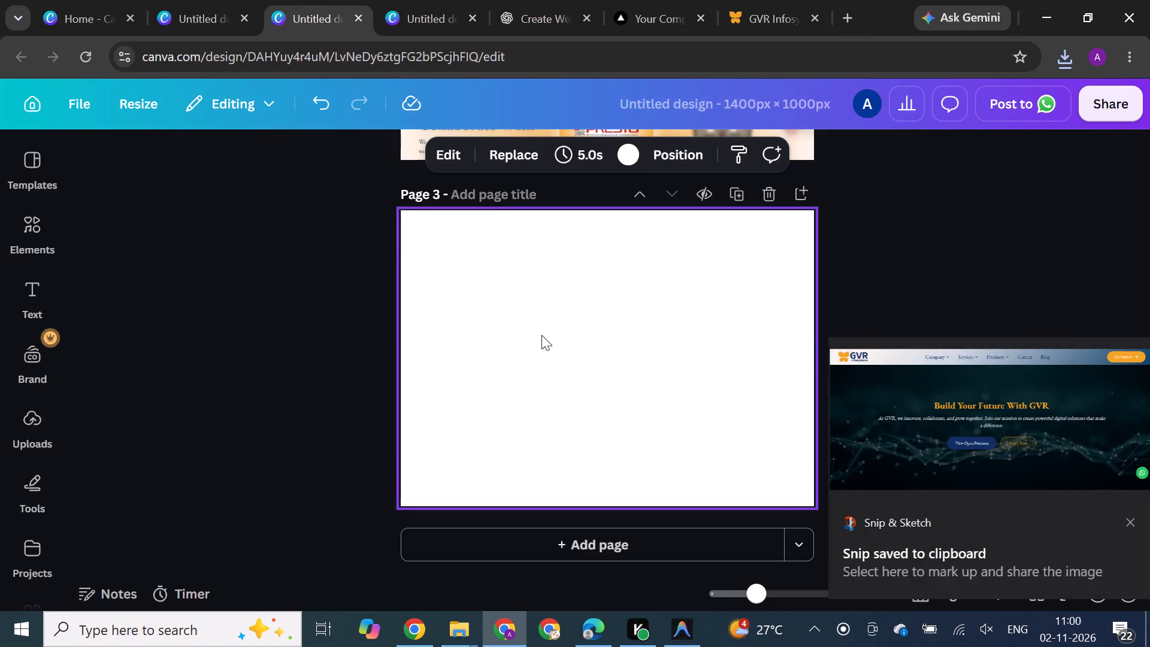
left_click_drag(561, 328, 512, 241)
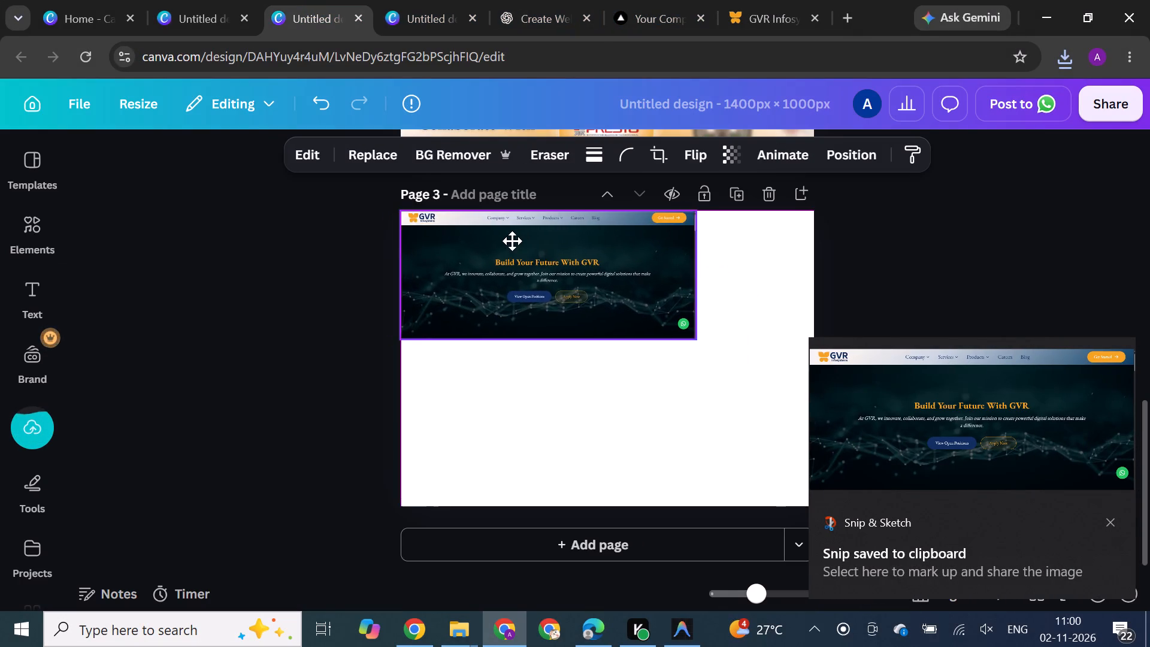
left_click_drag(512, 241, 498, 249)
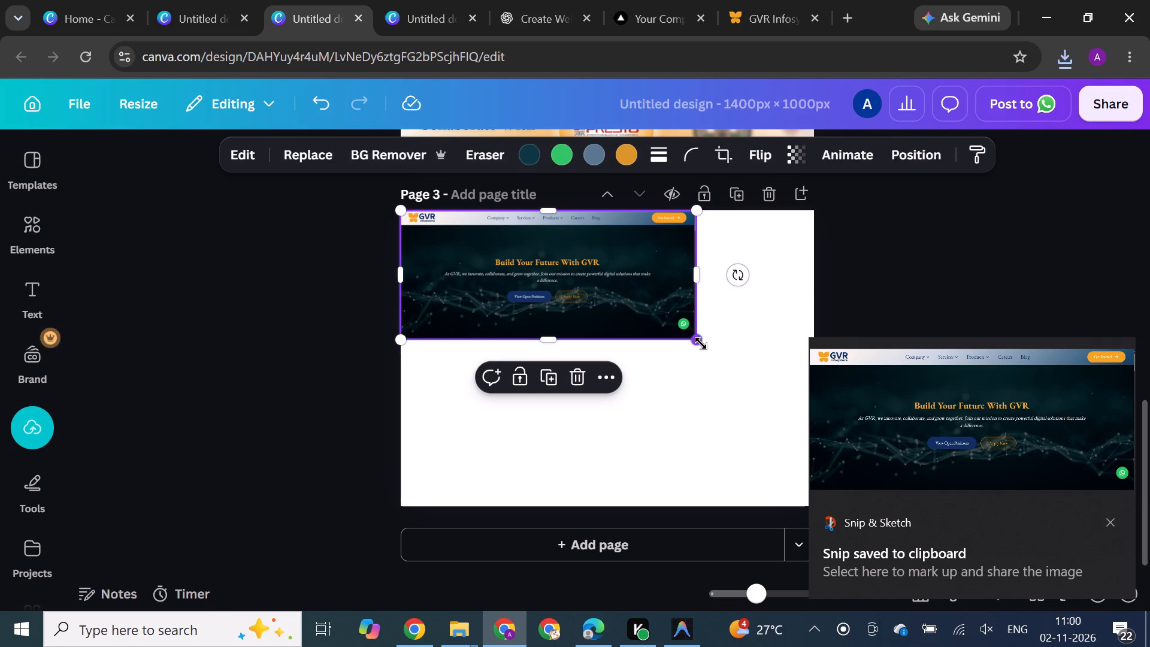
left_click_drag(701, 344, 791, 459)
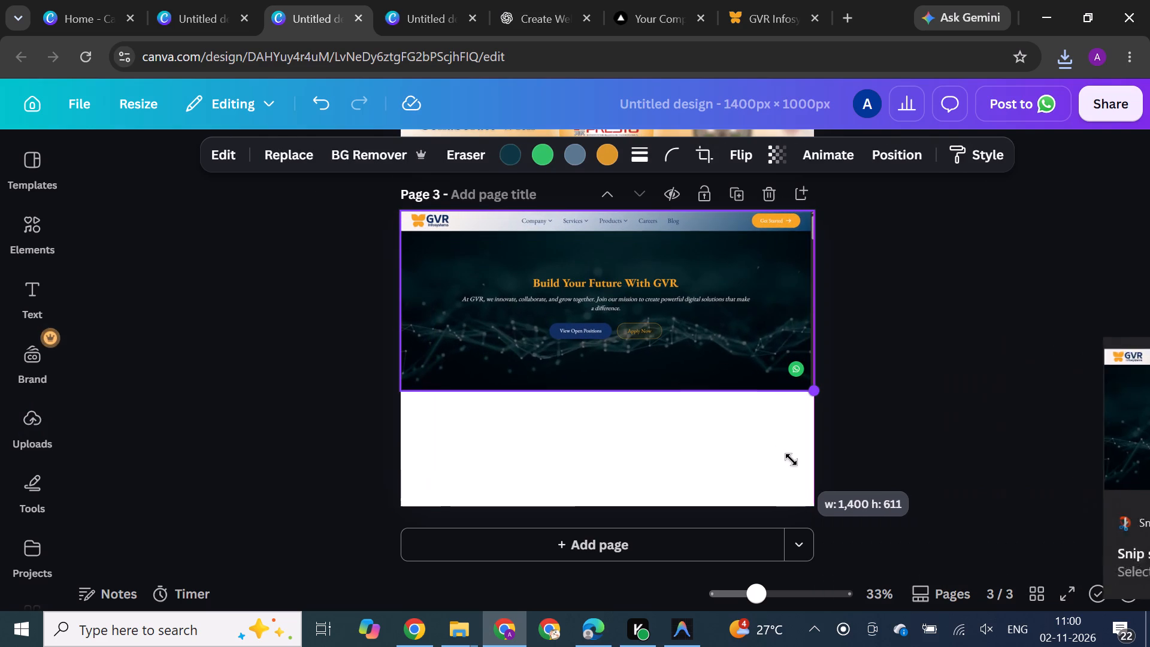
left_click_drag(791, 459, 783, 459)
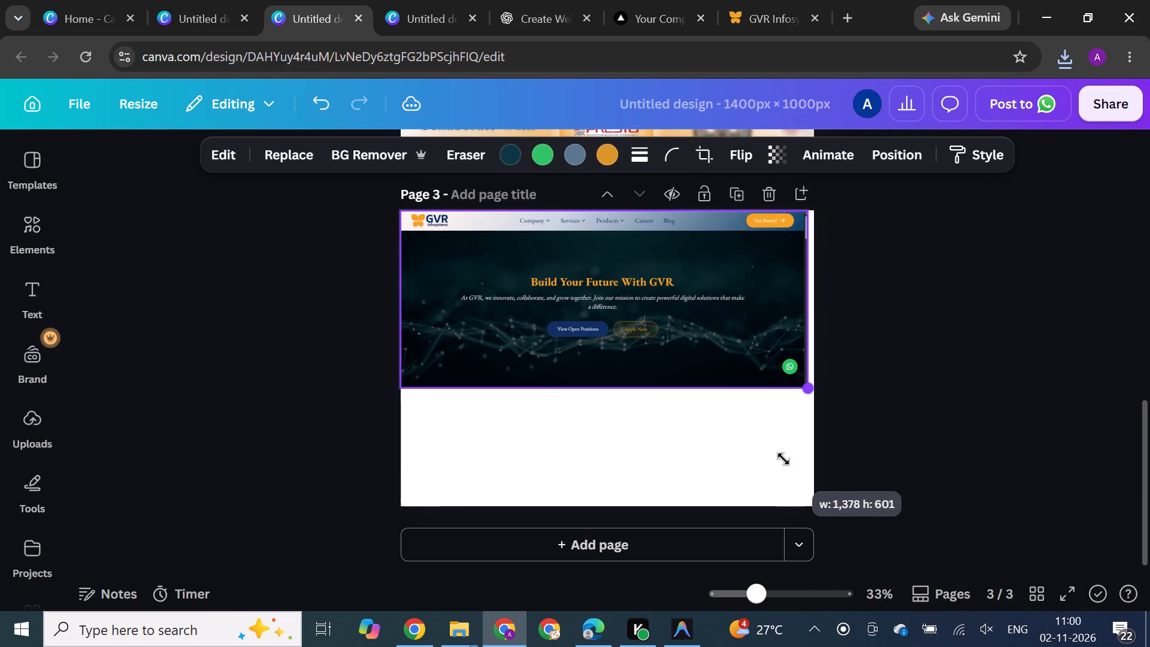
left_click_drag(783, 459, 795, 467)
left_click(988, 404)
Crop the bottom edge of the careers banner to just below its two buttons, cutting off the WhatsApp icon.
left_click(616, 364)
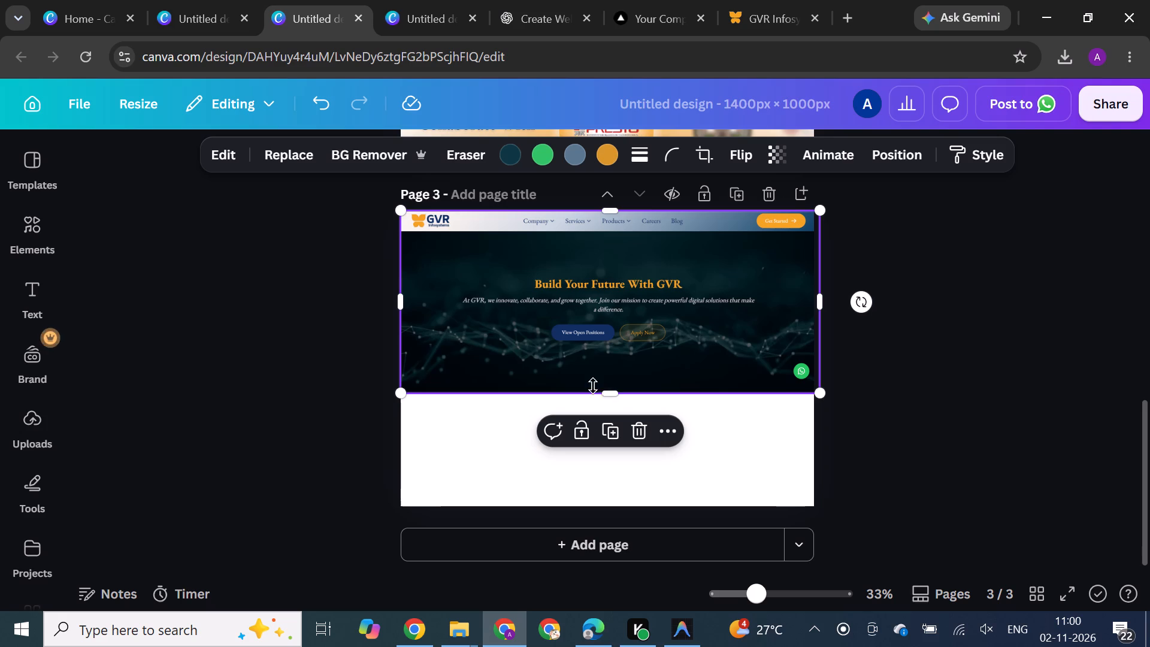
left_click_drag(611, 397, 612, 367)
left_click(970, 407)
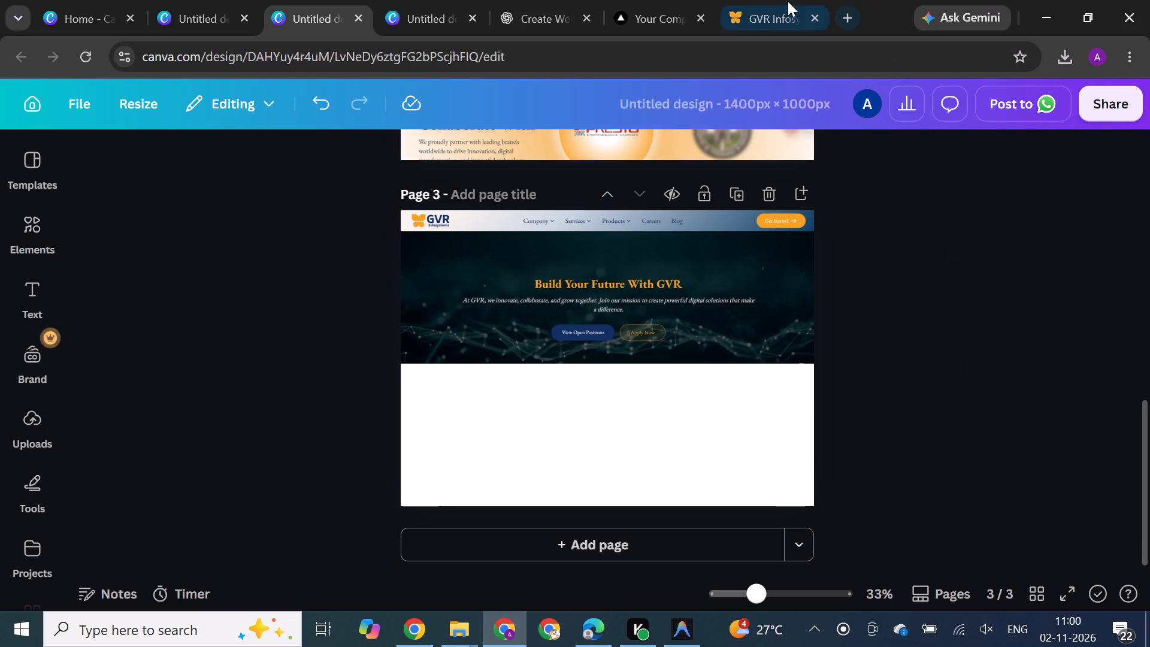
Snip the "About Working At GVR" section of the careers page with its heading, text and four cards, excluding the navigation bar.
left_click(779, 2)
scroll(656, 382, "down", 4)
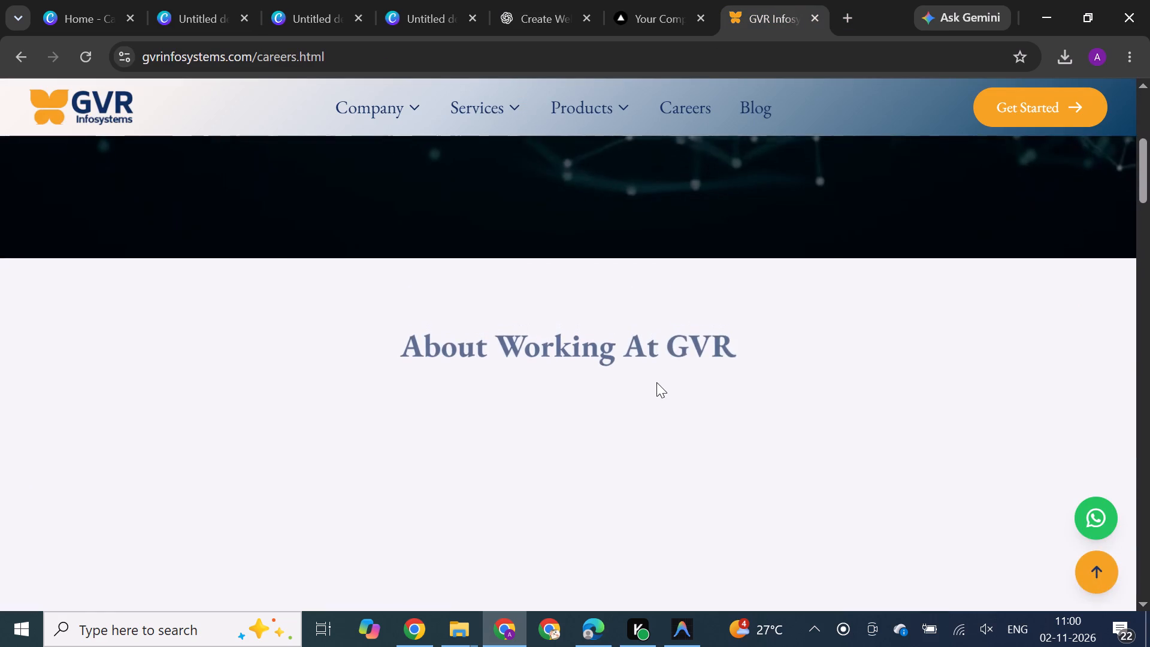
scroll(656, 382, "down", 2)
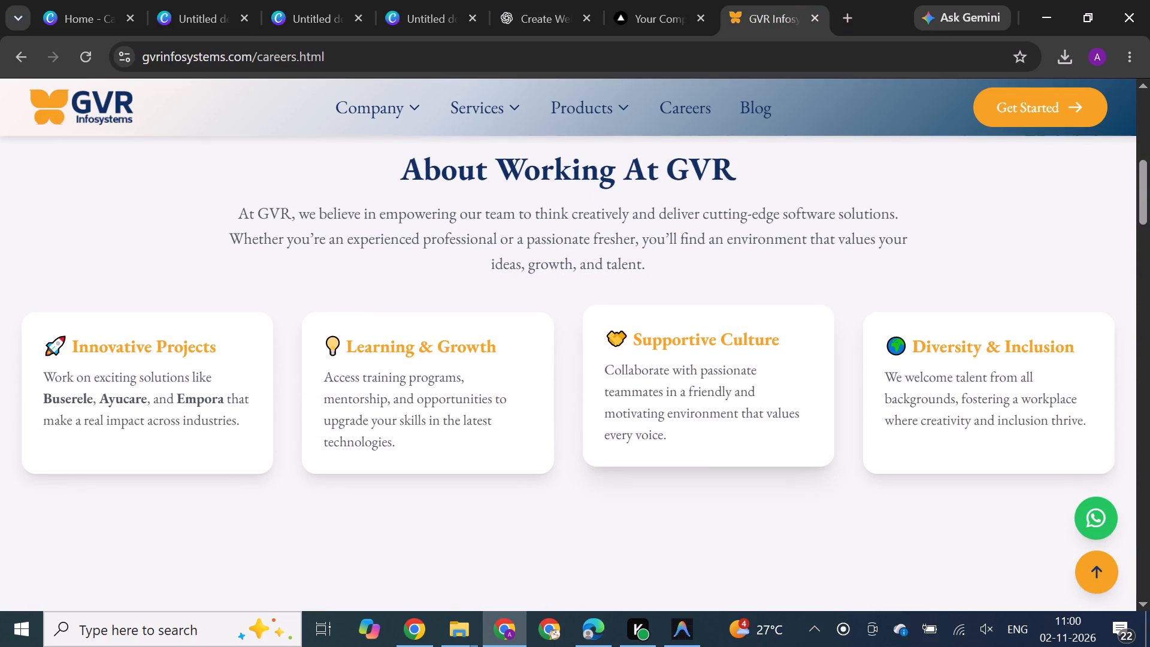
key("shift+super+s")
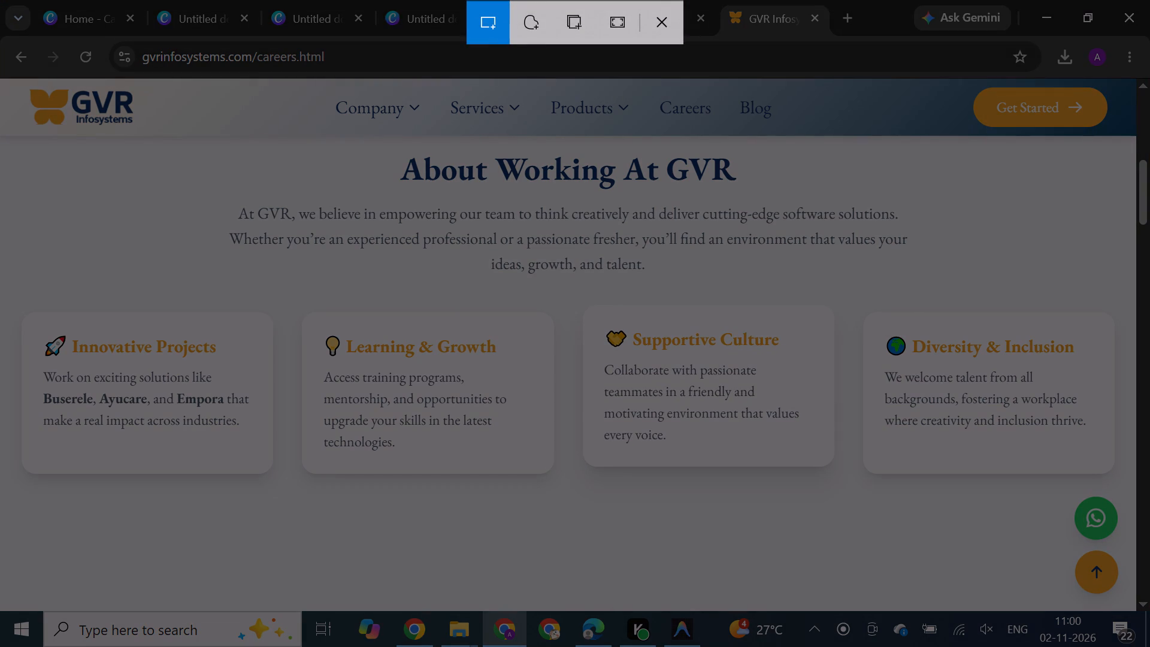
left_click_drag(0, 141, 1081, 511)
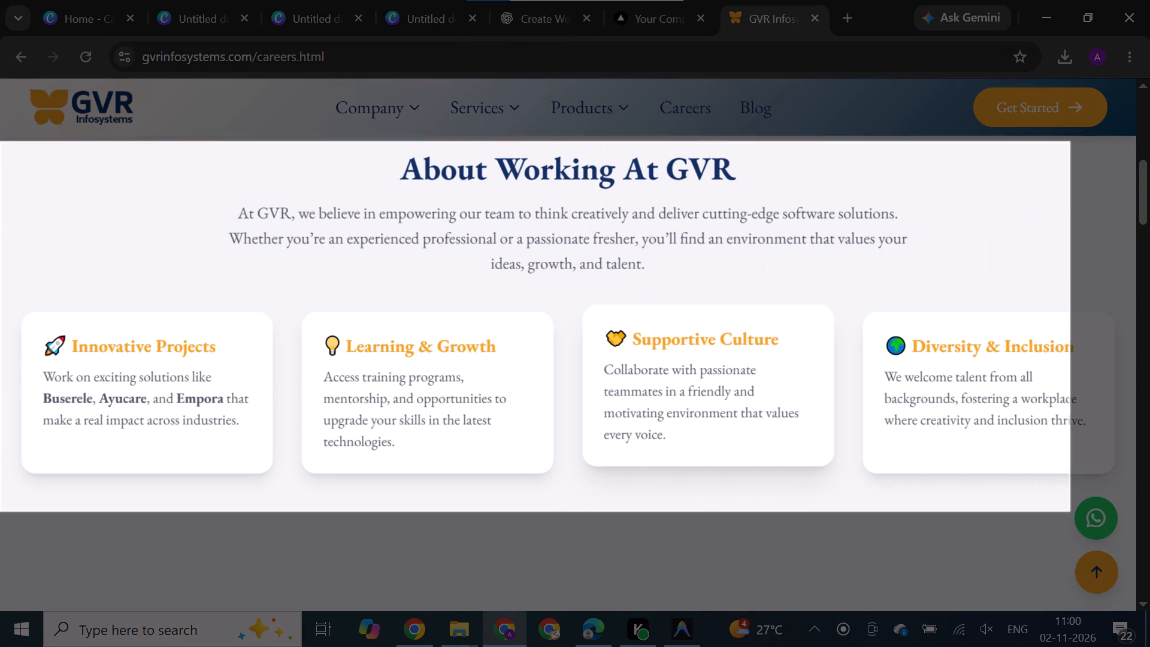
left_click_drag(1081, 511, 1125, 494)
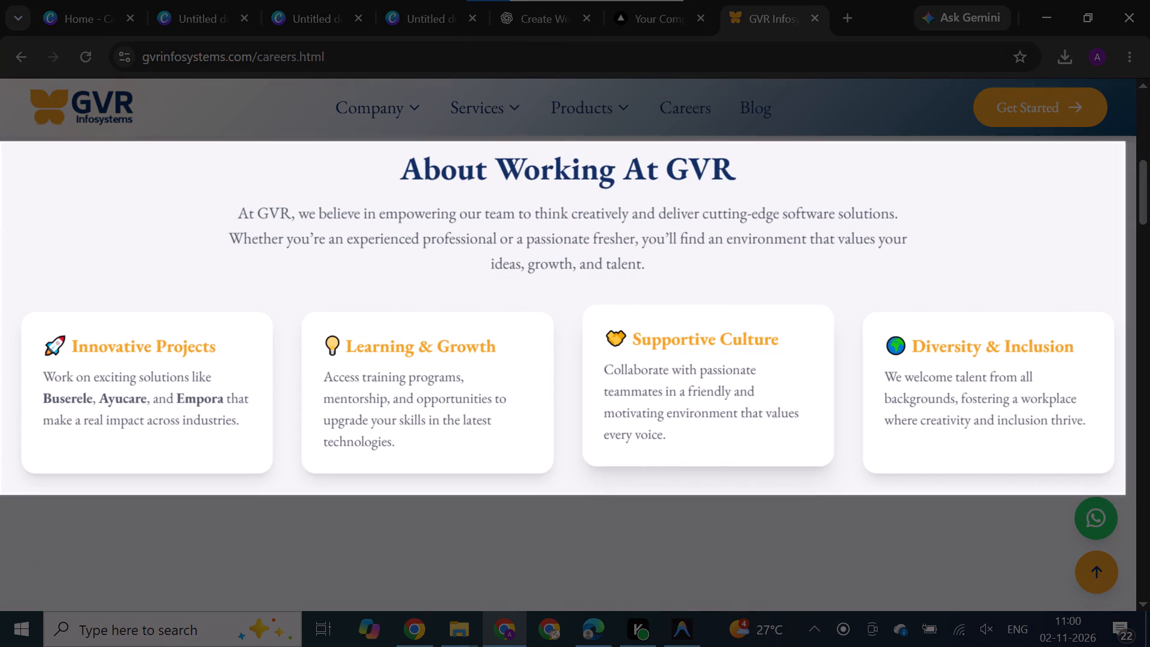
left_click_drag(1125, 494, 1136, 496)
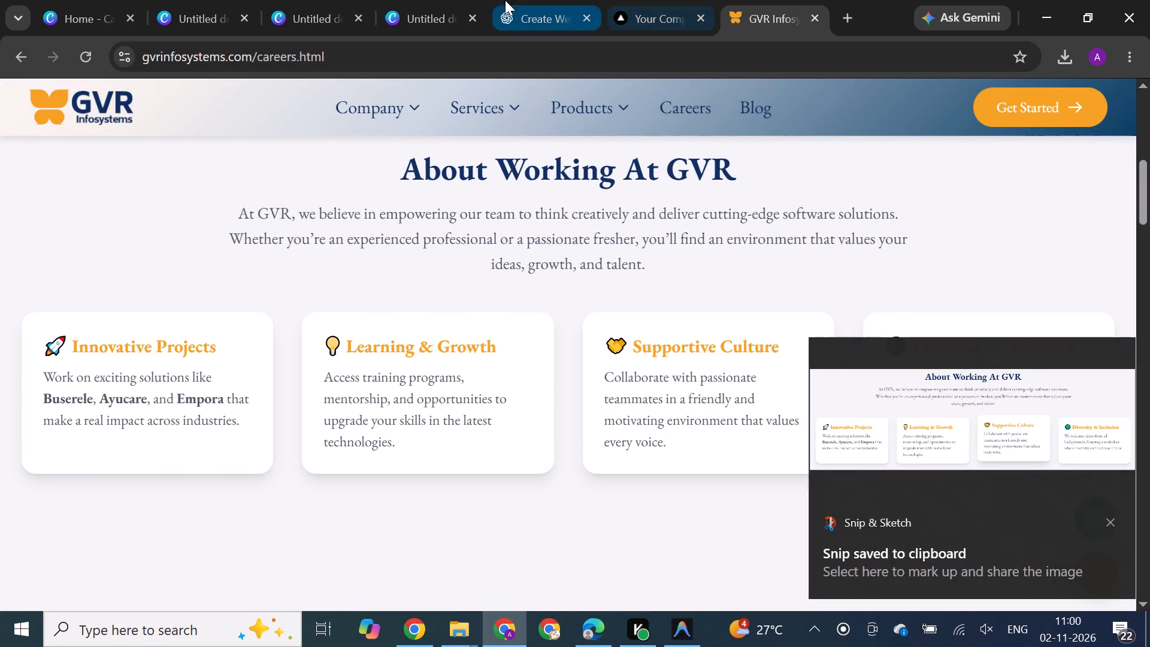
Paste the "About Working At GVR" snip onto page 3, align it directly under the banner and enlarge it to the full page width.
left_click(307, 0)
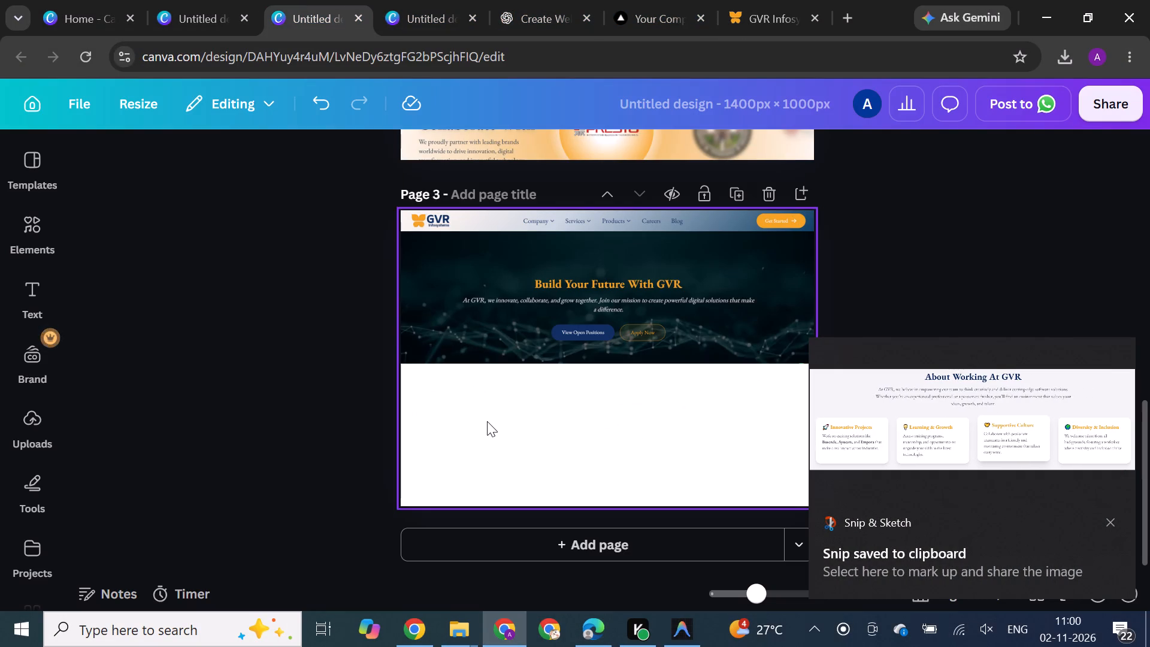
key("ctrl+v")
left_click_drag(615, 383, 586, 446)
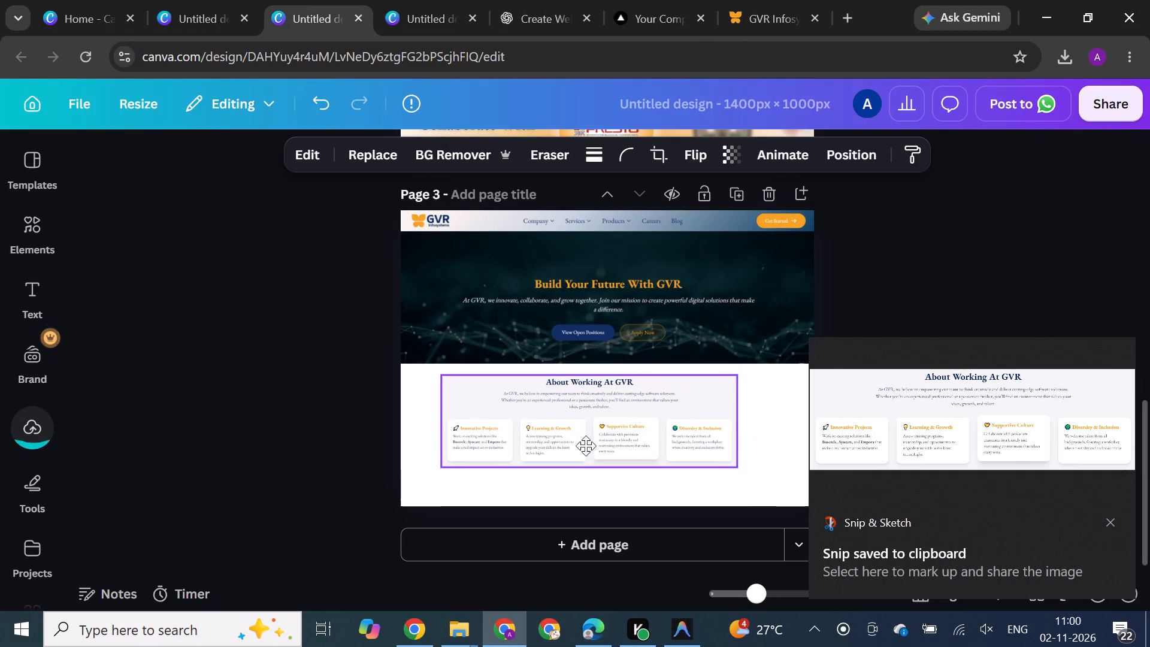
left_click_drag(586, 446, 552, 439)
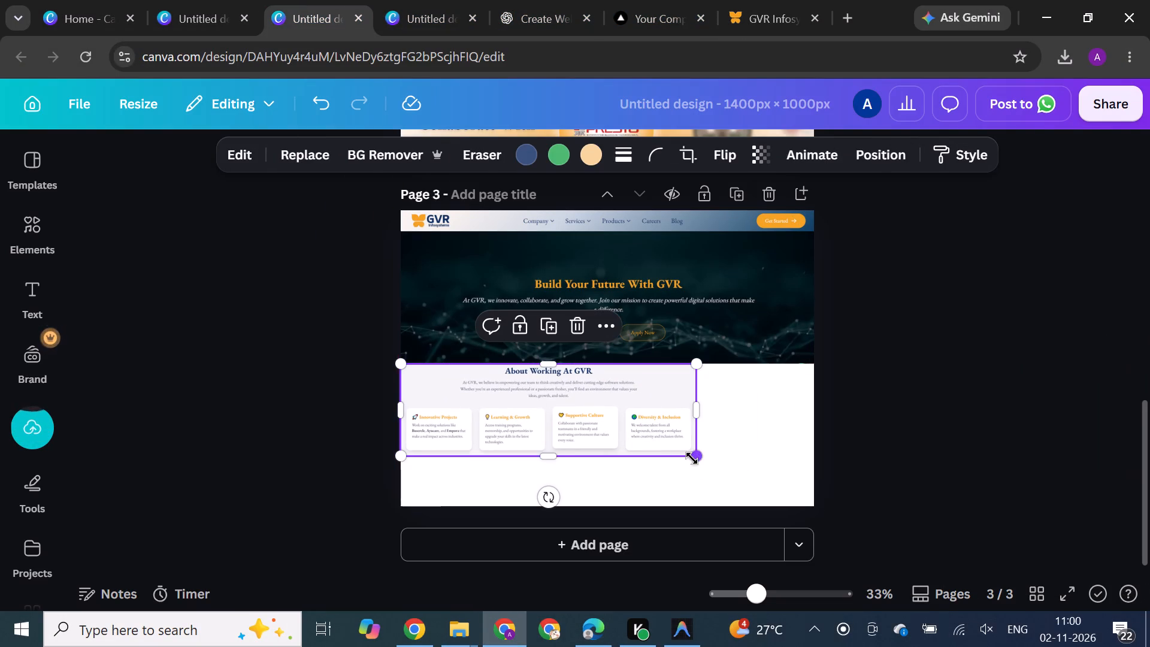
left_click_drag(692, 456, 795, 529)
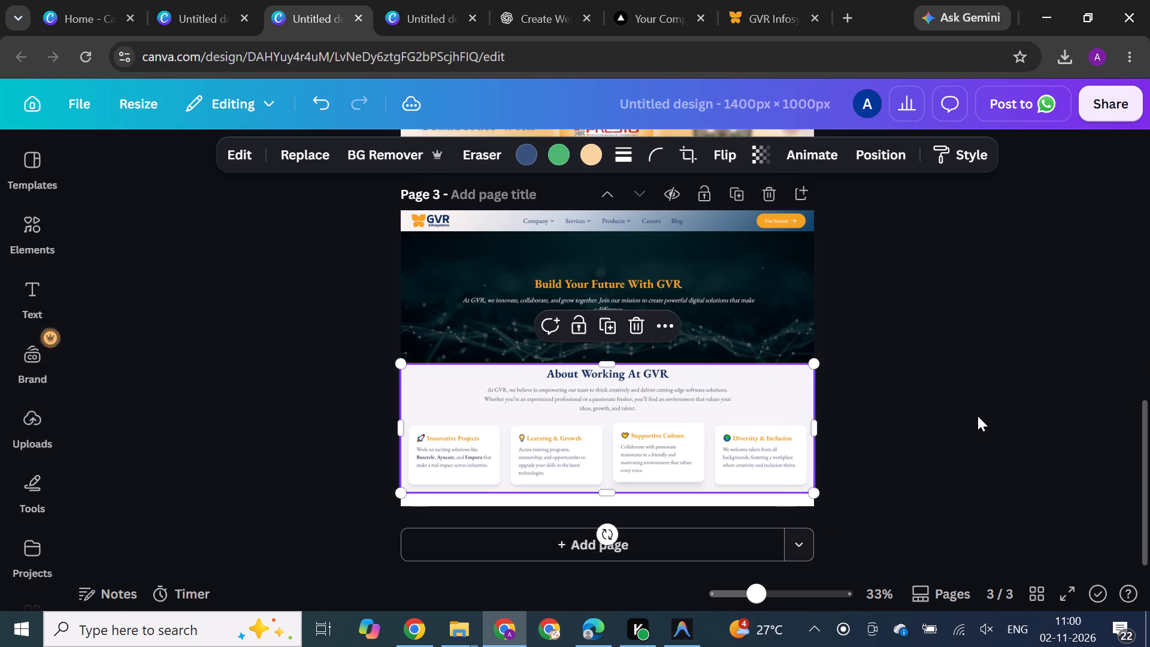
left_click(978, 416)
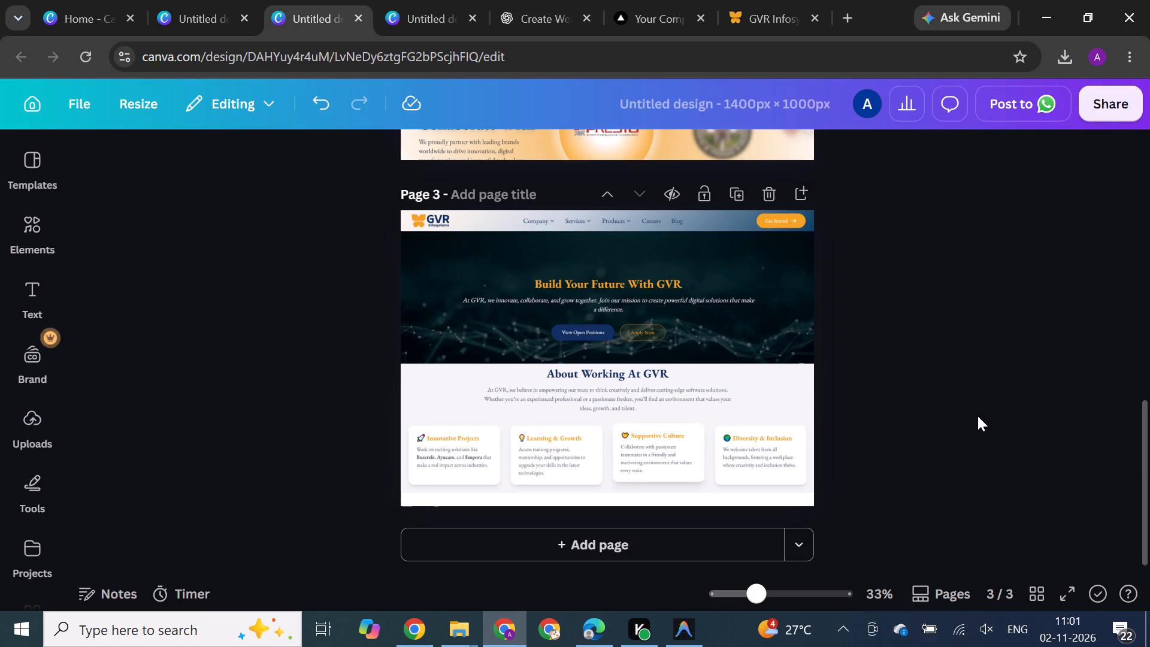
Examine the Open Positions section of the careers page, expanding the full role and requirements details of the job card.
left_click(755, 15)
scroll(577, 488, "down", 3)
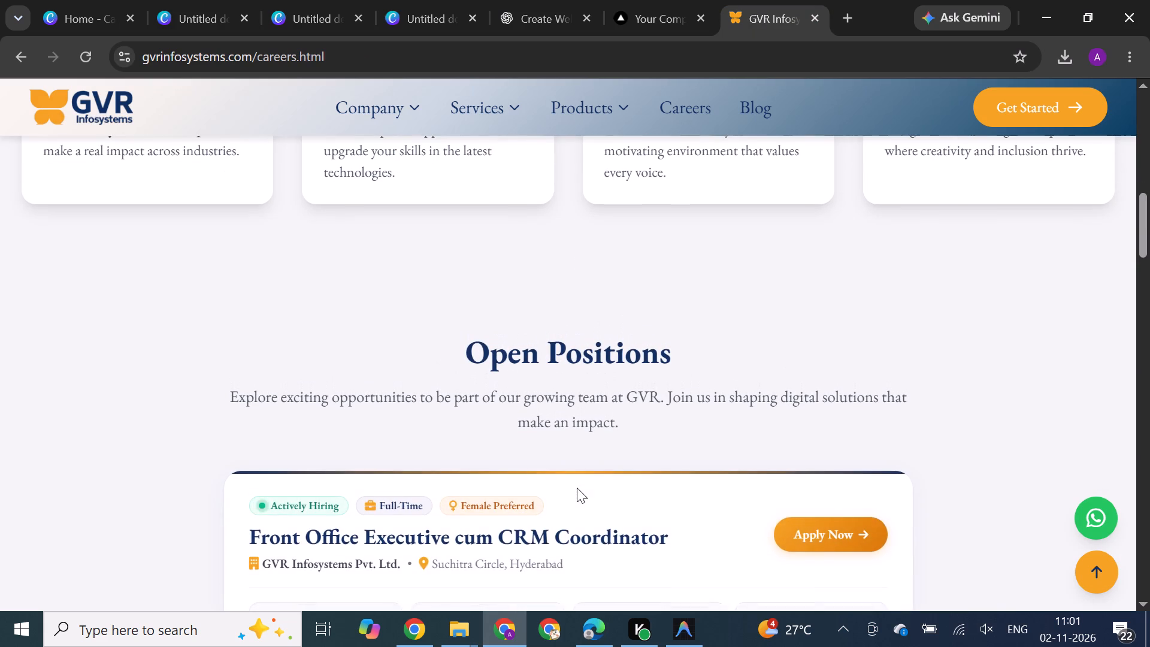
scroll(577, 488, "down", 6)
scroll(577, 488, "up", 3)
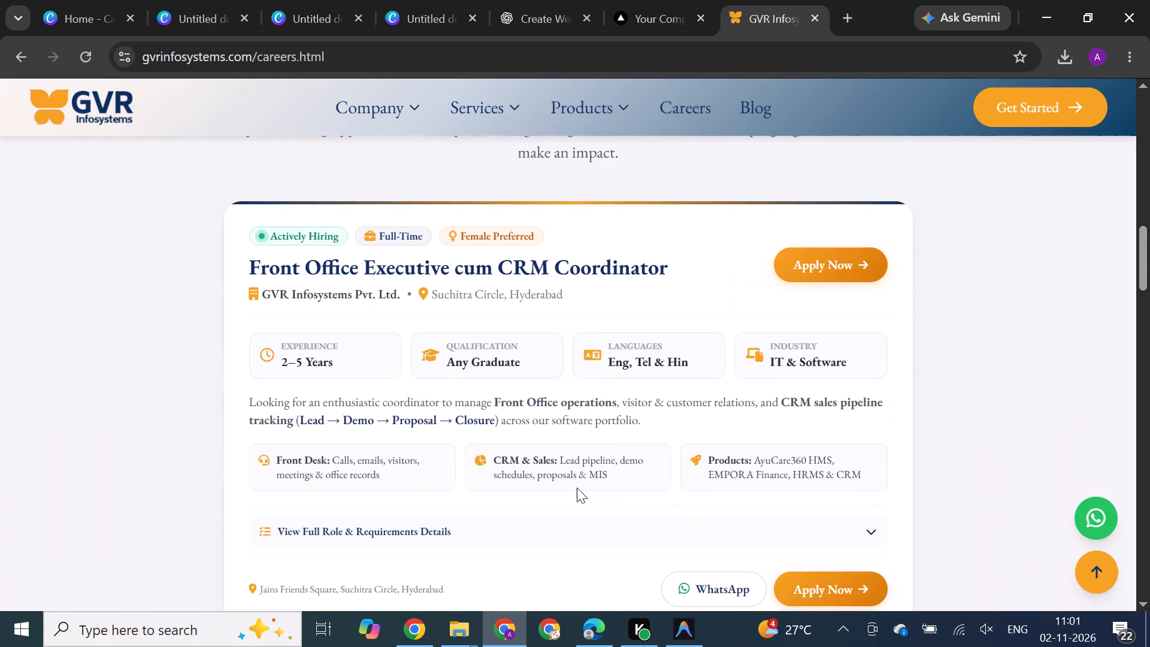
scroll(577, 488, "down", 1)
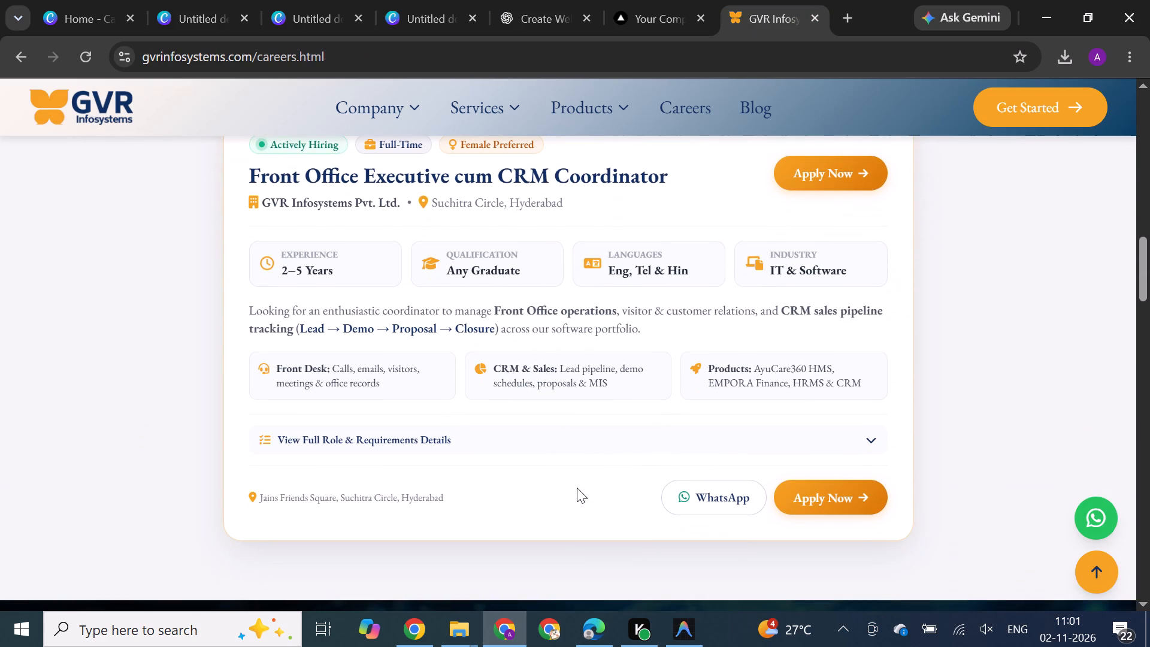
left_click(662, 442)
scroll(662, 442, "down", 3)
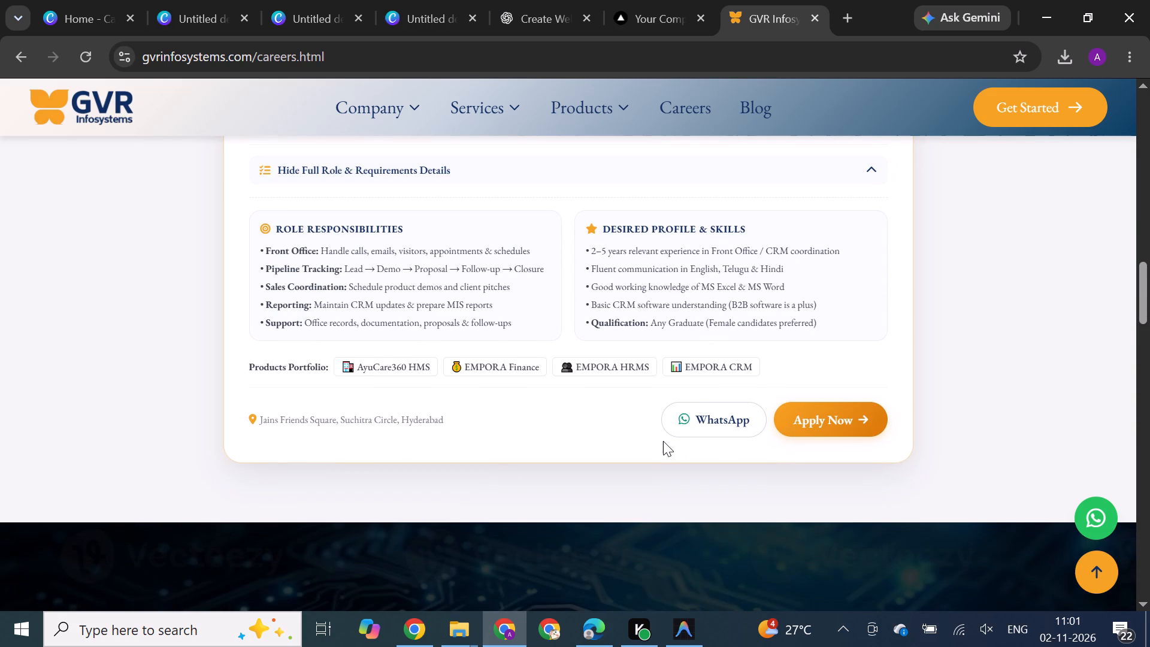
scroll(663, 441, "up", 2)
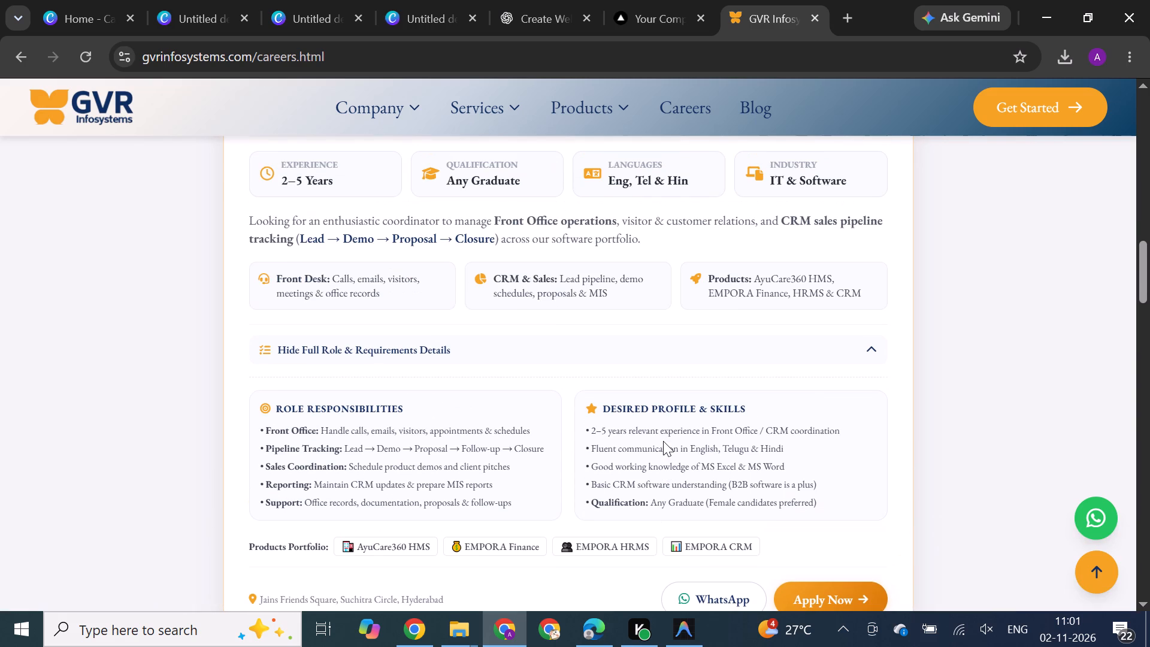
scroll(663, 441, "up", 2)
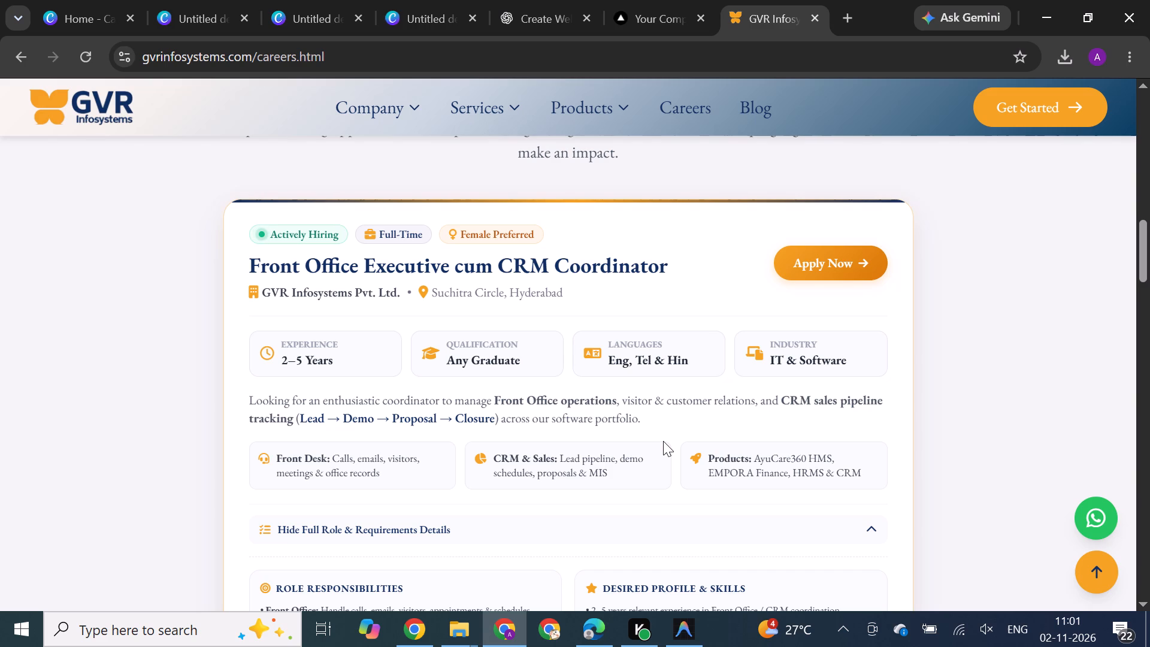
scroll(663, 441, "down", 3)
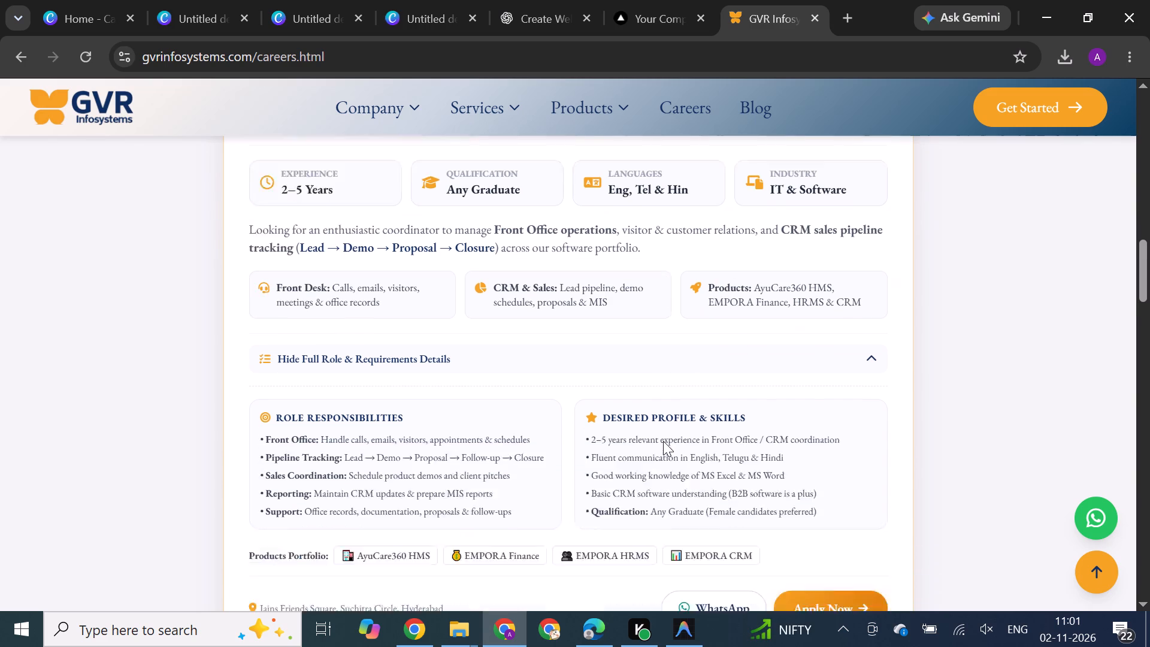
scroll(663, 441, "up", 3)
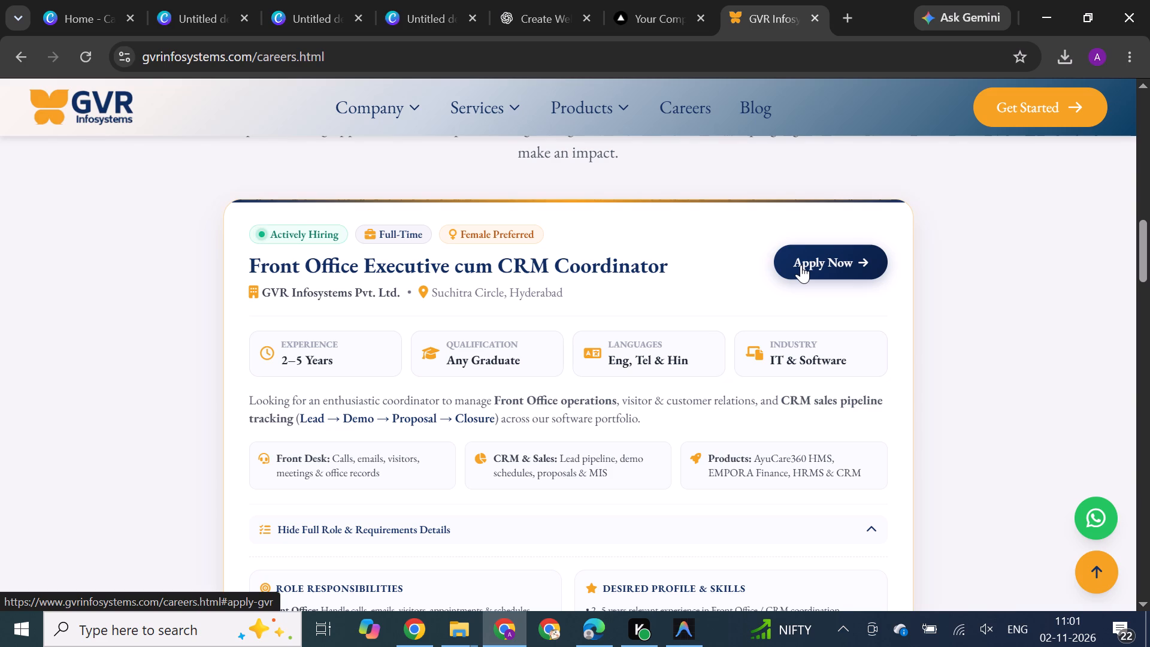
scroll(801, 265, "down", 3)
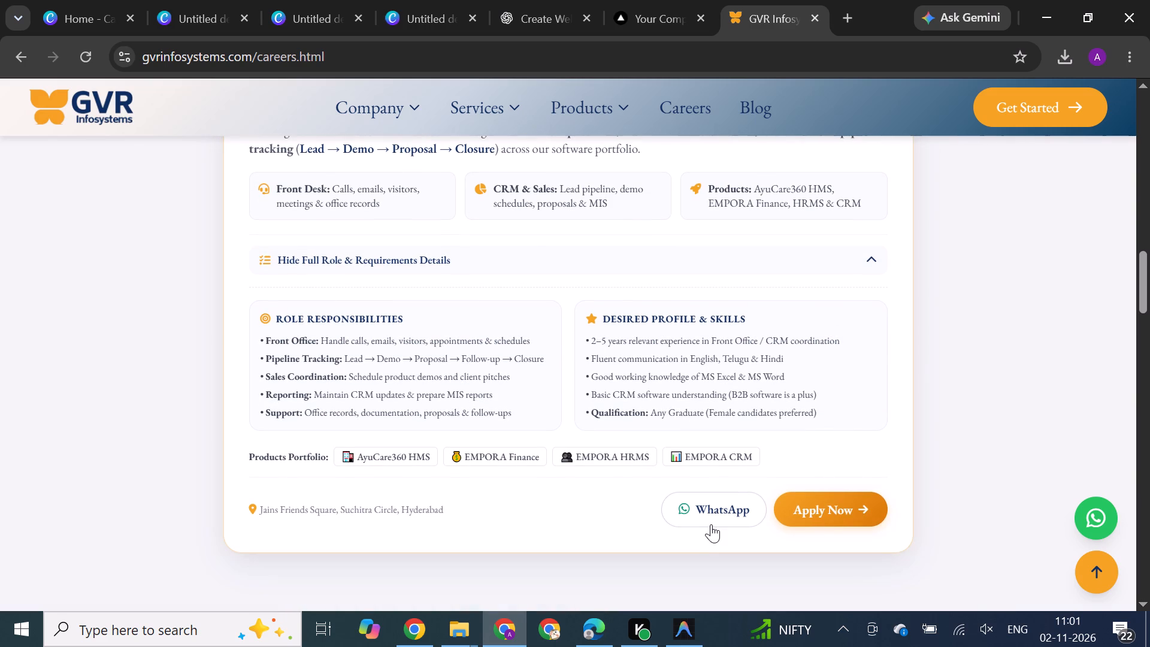
Snip the full-width Open Positions section from its heading down to the experience, qualification, languages and industry boxes, excluding the navigation bar.
scroll(809, 401, "up", 5)
scroll(809, 401, "down", 1)
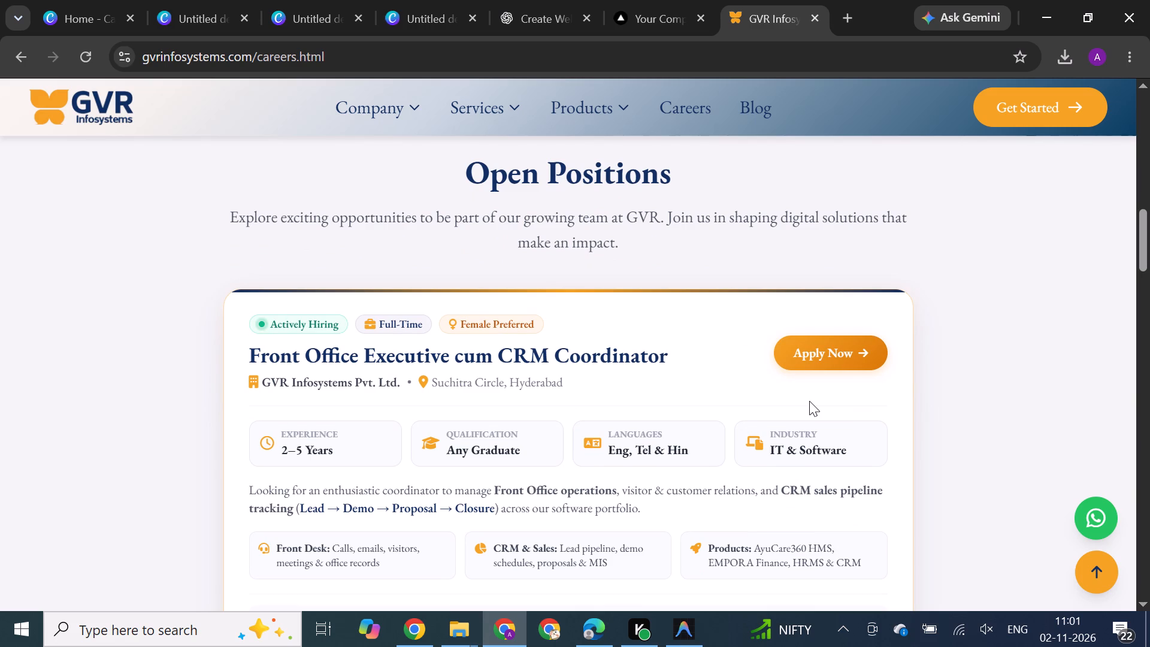
scroll(809, 401, "up", 3)
scroll(809, 401, "down", 2)
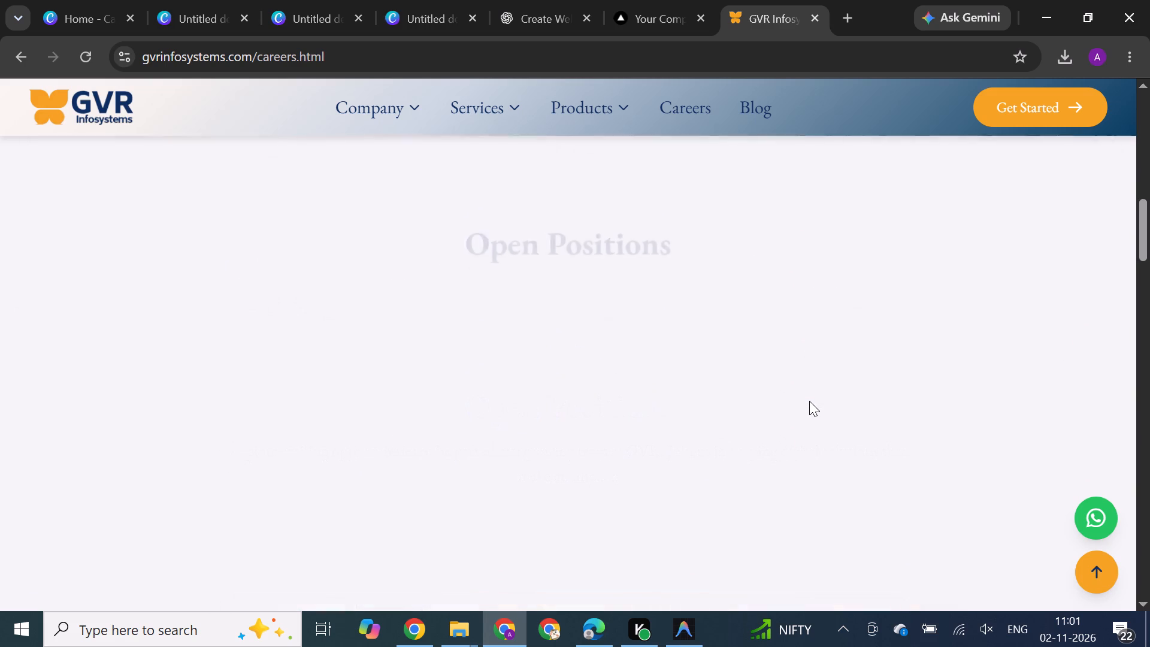
scroll(809, 401, "down", 2)
scroll(809, 401, "up", 1)
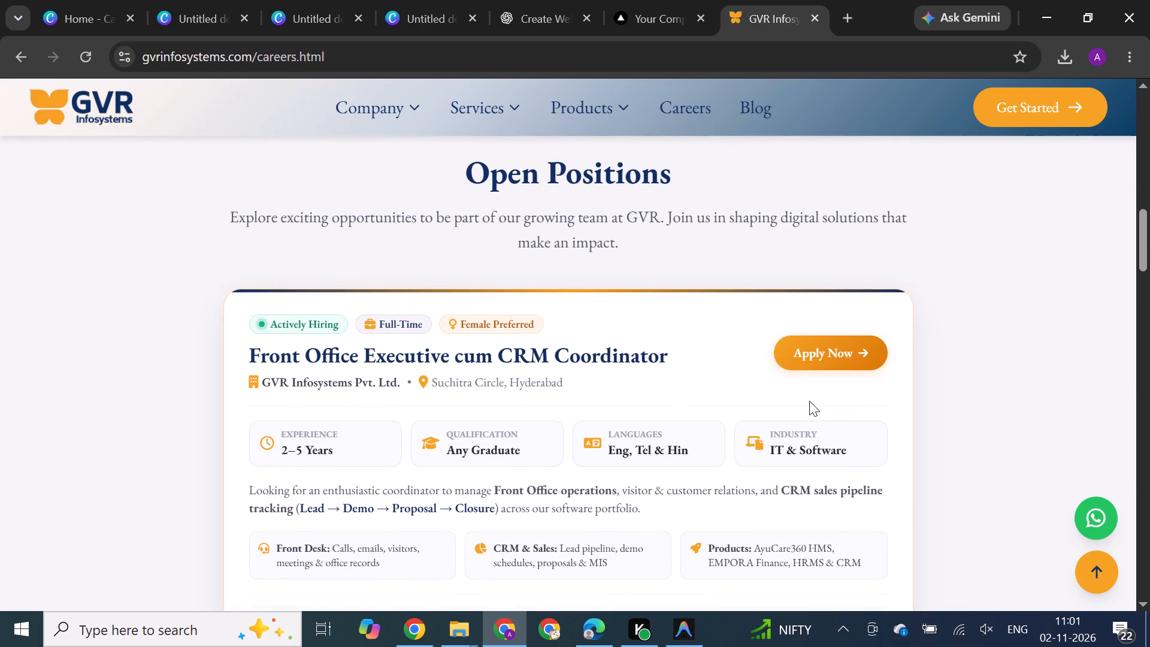
key("shift+super+s")
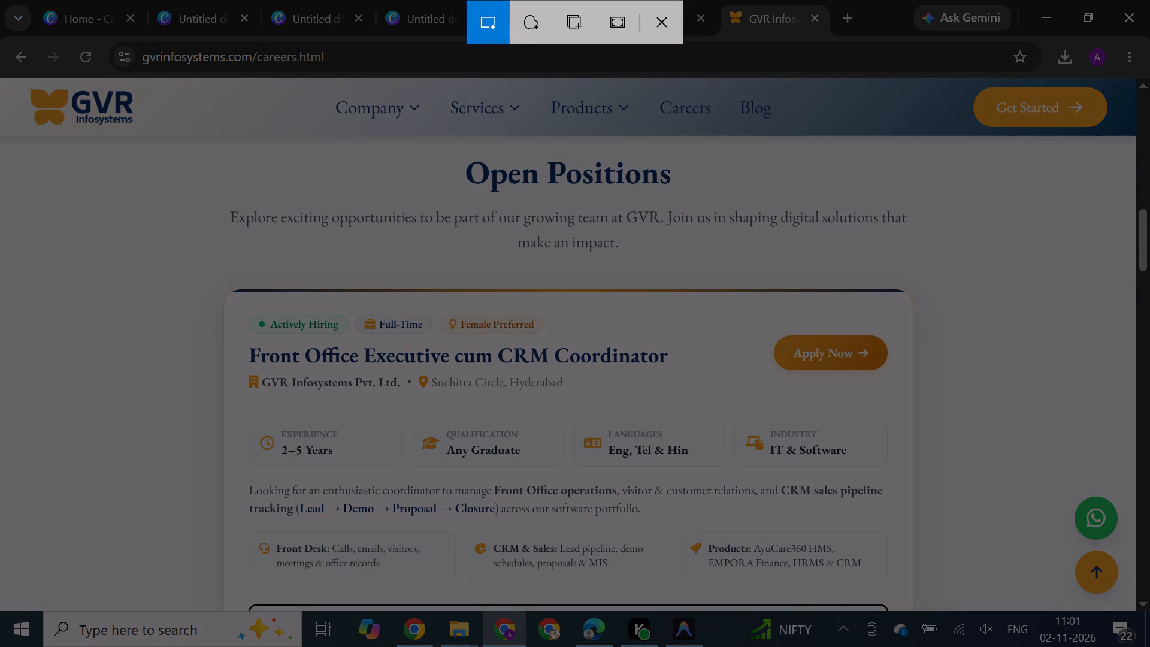
left_click_drag(0, 138, 1022, 473)
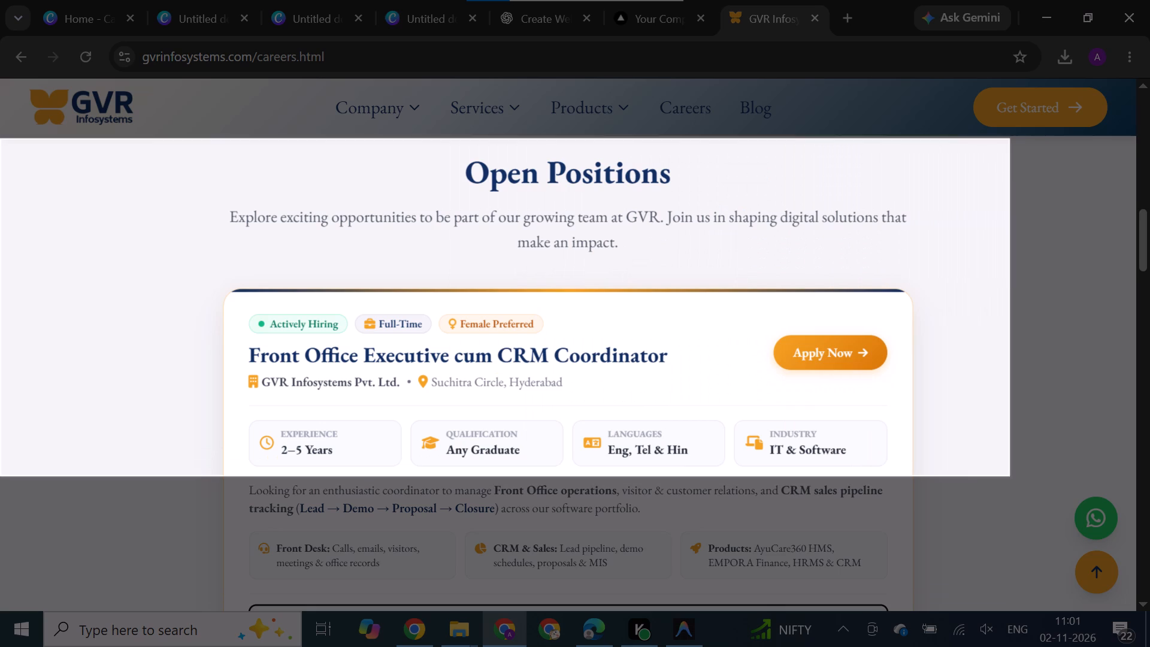
left_click_drag(1022, 473, 1137, 482)
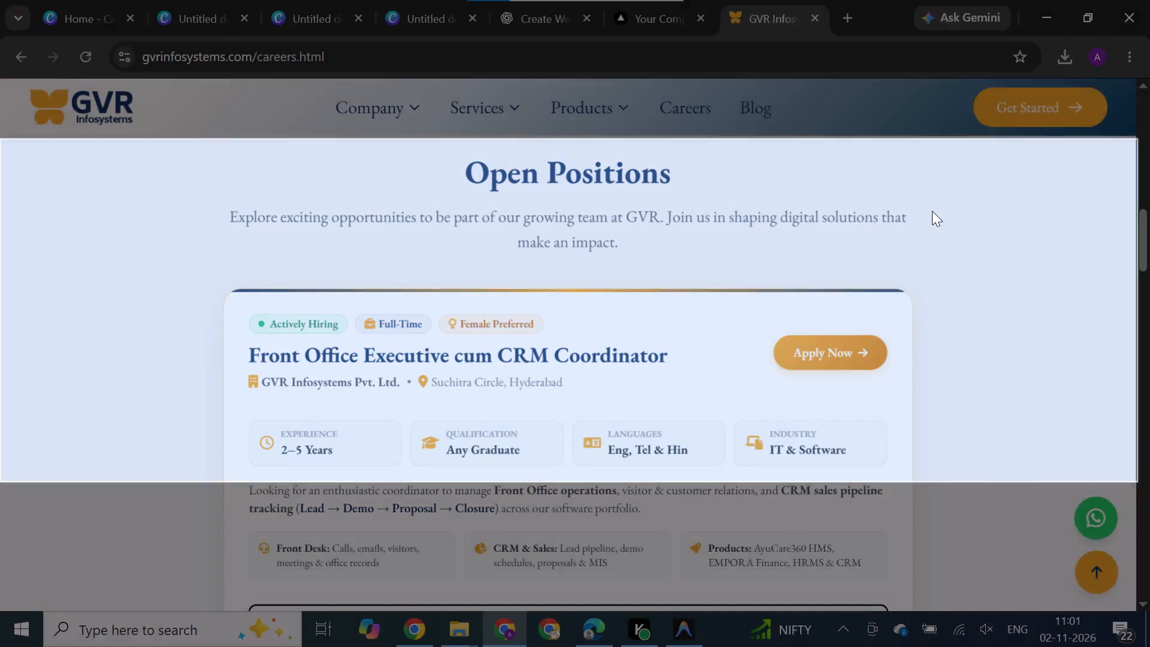
Paste the Open Positions snip onto page 3, enlarge it to the full page width and align it directly under the "About Working At GVR" section.
left_click(325, 1)
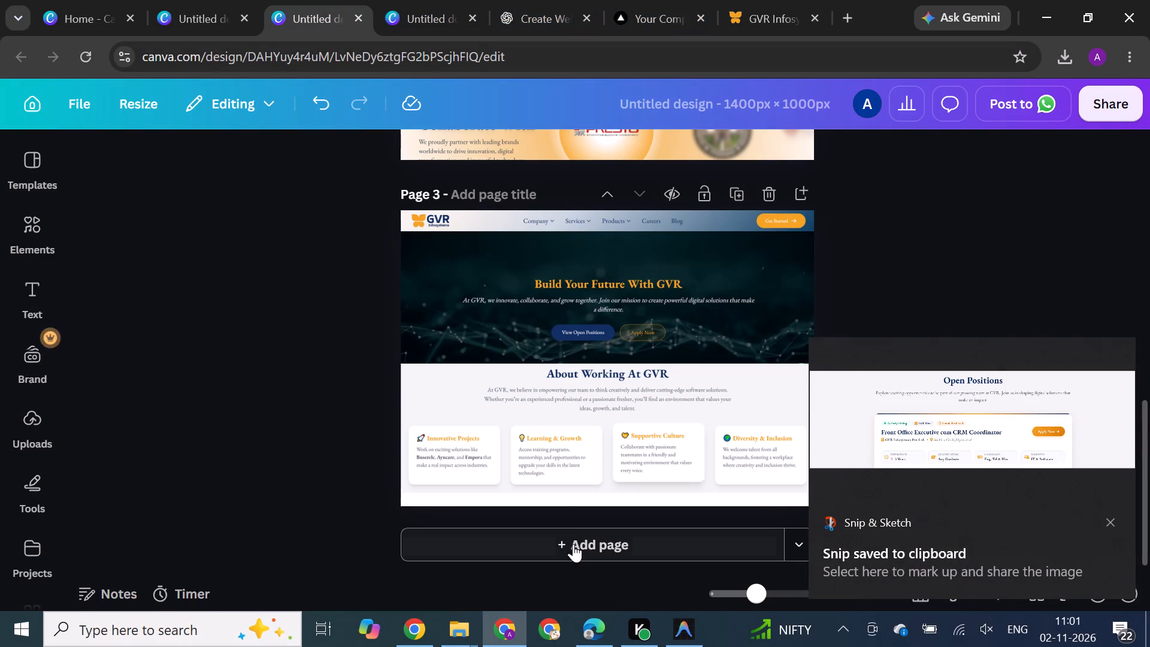
left_click(564, 501)
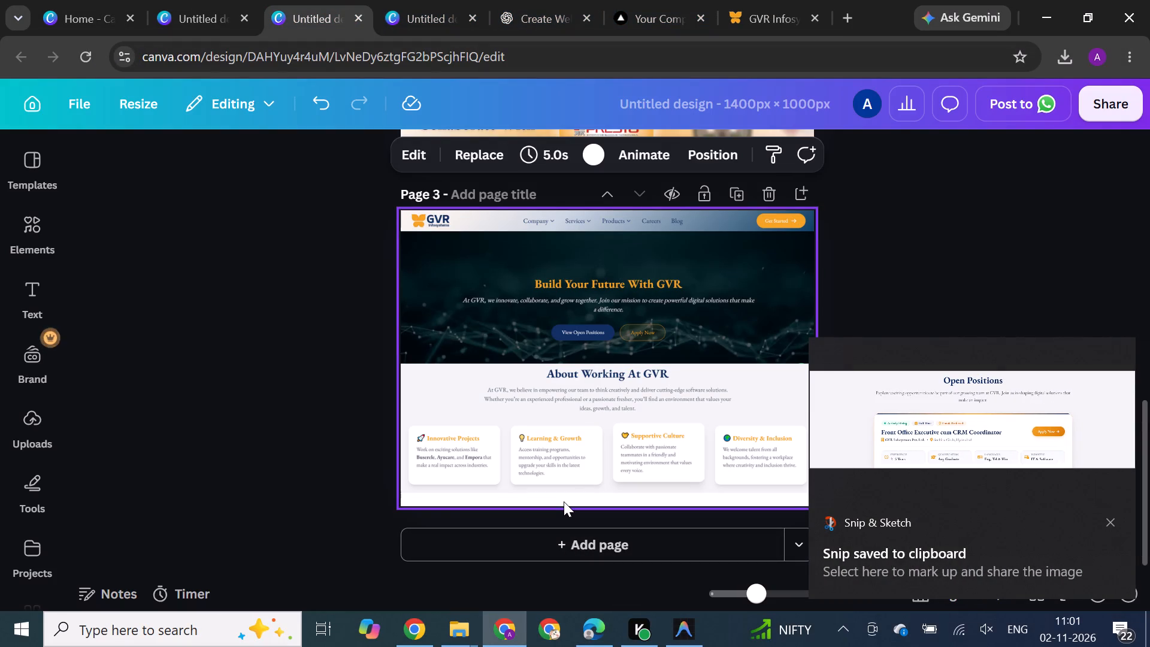
key("ctrl+v")
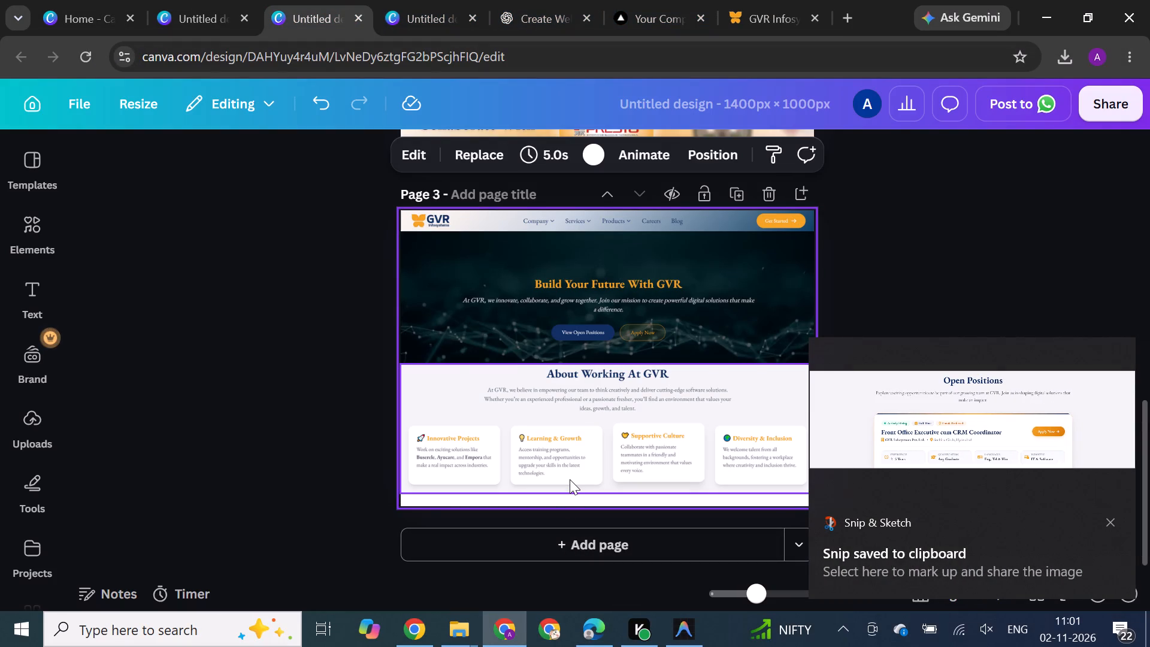
left_click_drag(604, 366, 543, 566)
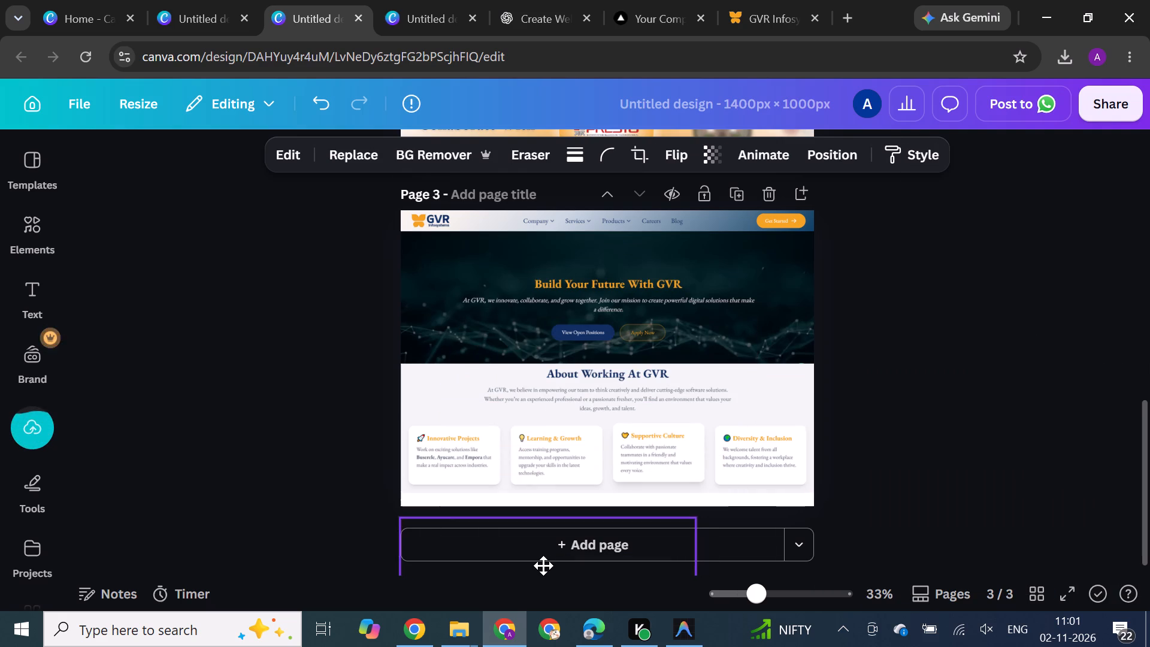
left_click_drag(543, 566, 544, 546)
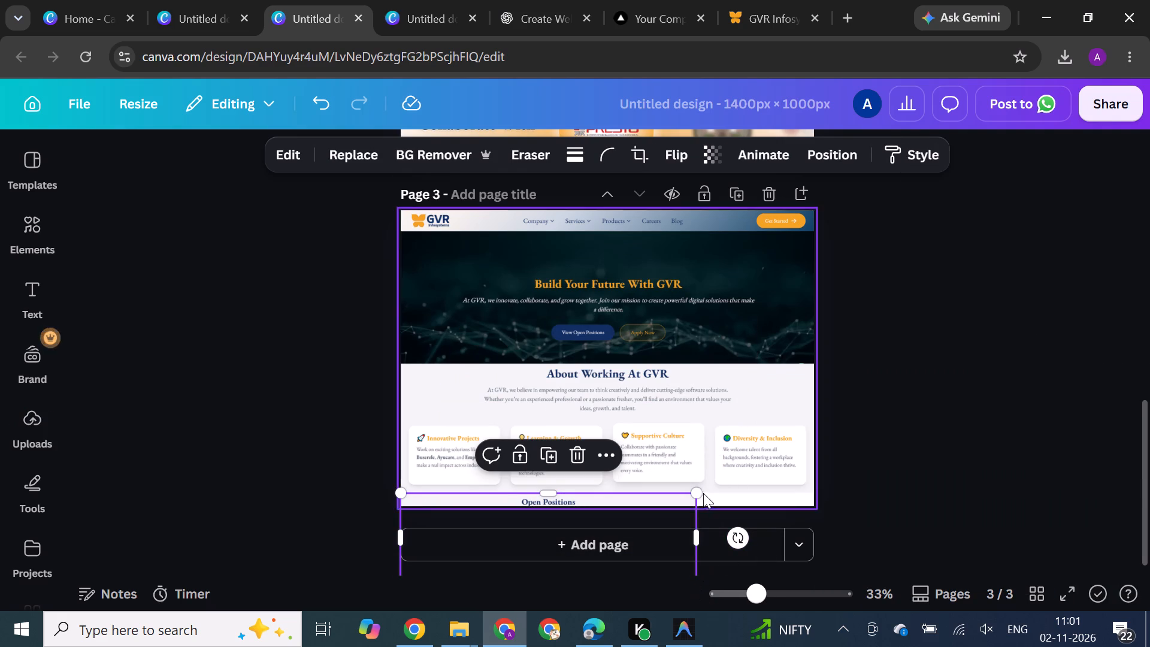
left_click_drag(699, 494, 746, 485)
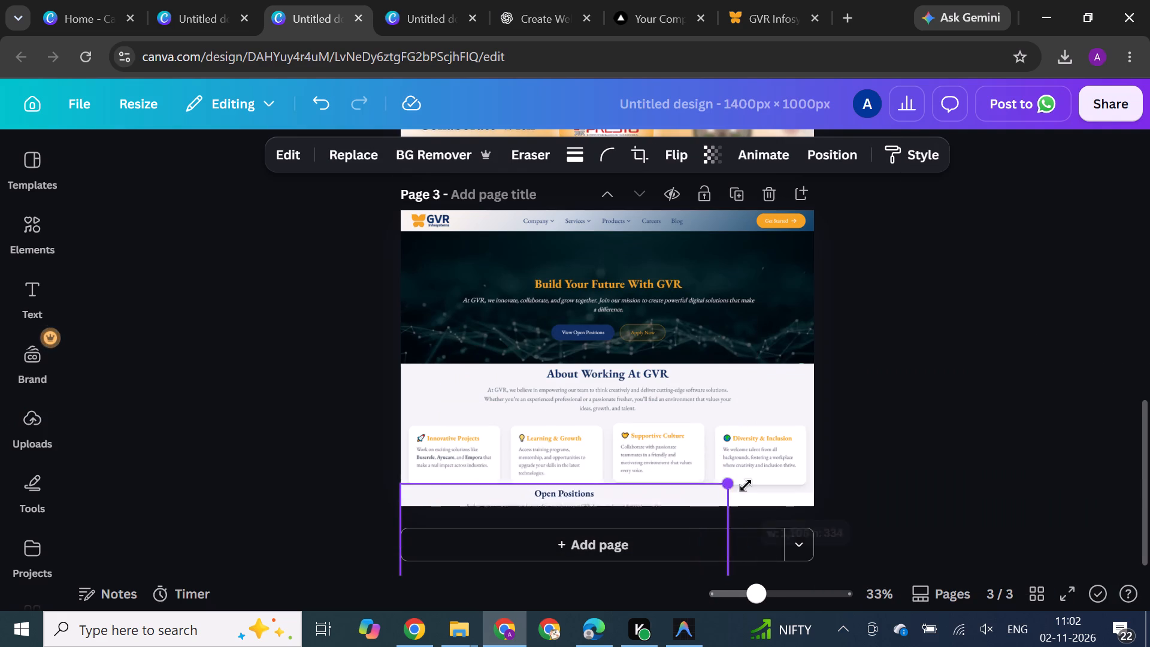
left_click_drag(746, 485, 823, 492)
left_click_drag(720, 489, 730, 534)
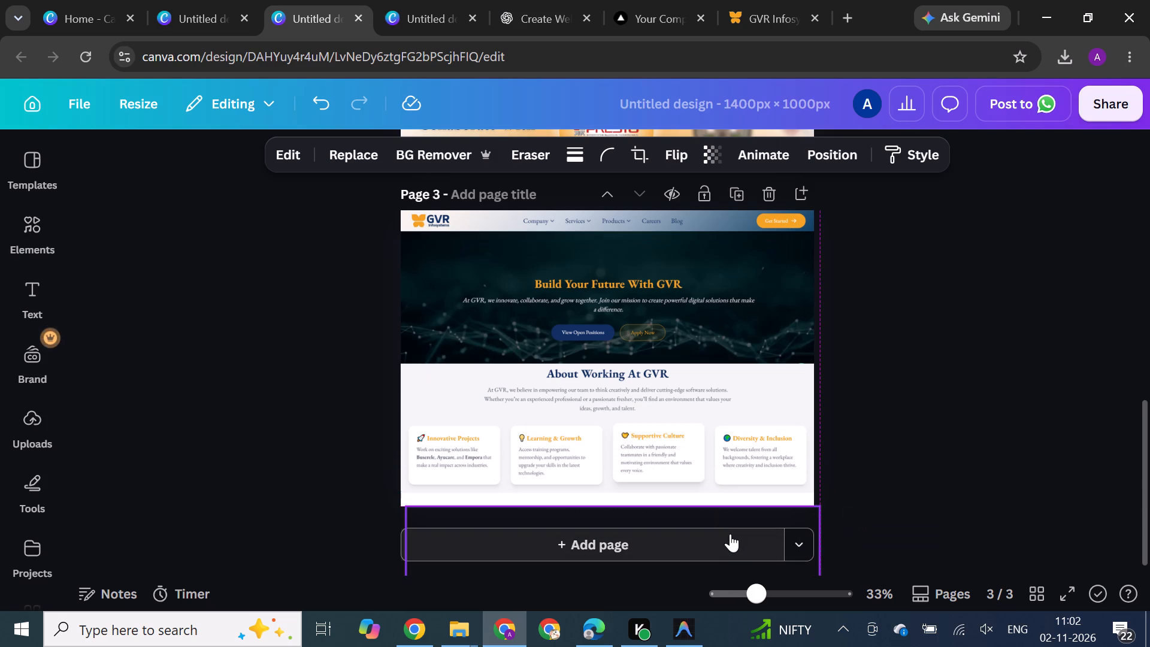
left_click_drag(730, 534, 722, 524)
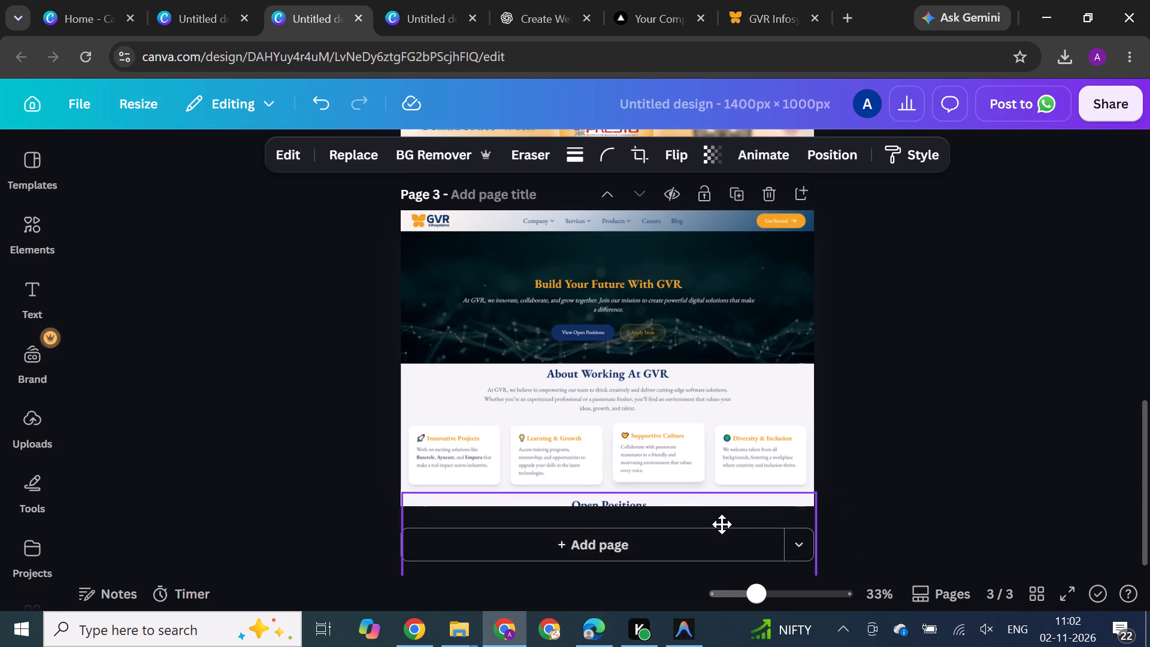
left_click_drag(722, 524, 722, 525)
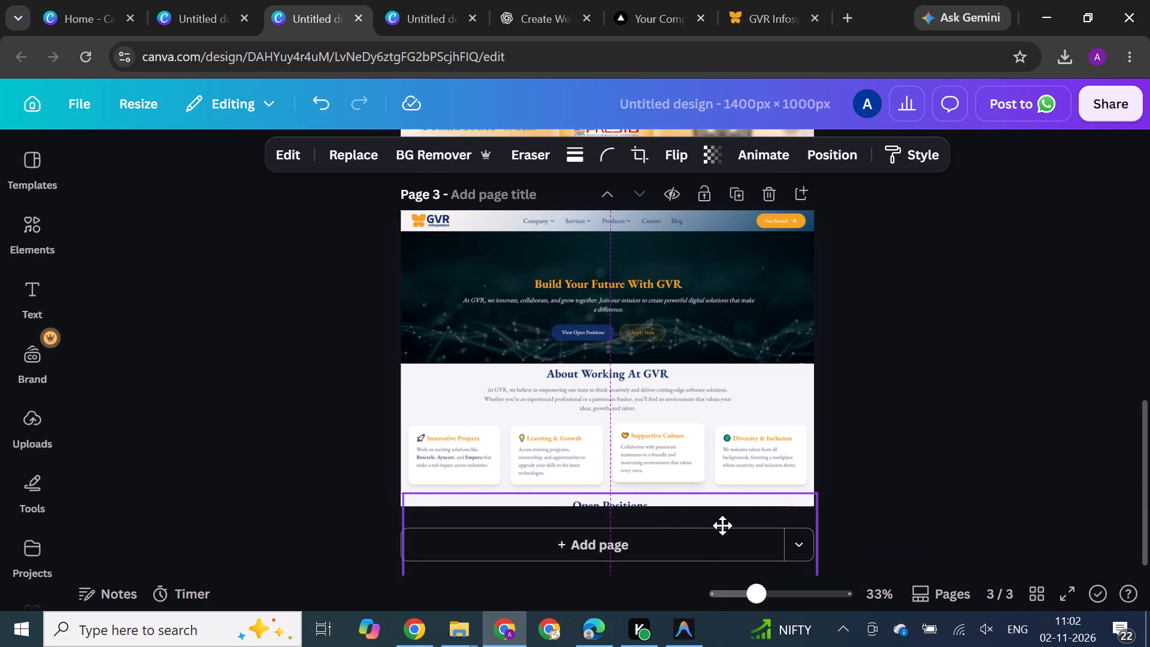
left_click_drag(722, 525, 723, 530)
left_click_drag(723, 530, 716, 528)
left_click(934, 415)
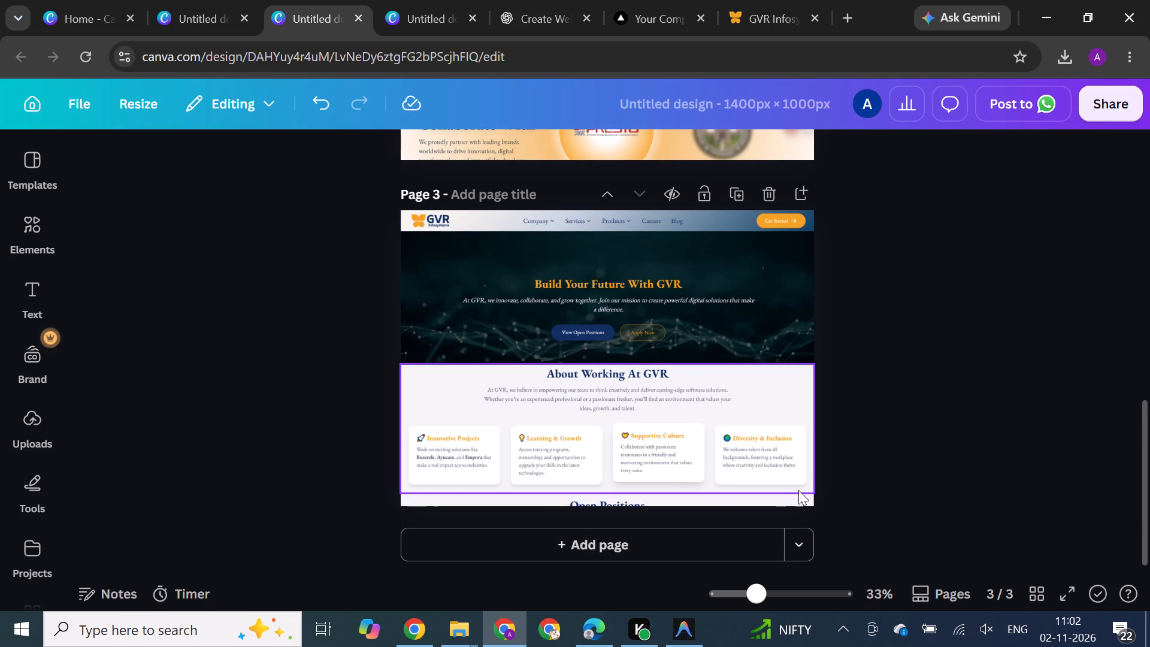
Nudge the Open Positions snip up six increments to overlap the bottom edge of the "About Working At GVR" section.
left_click(787, 501)
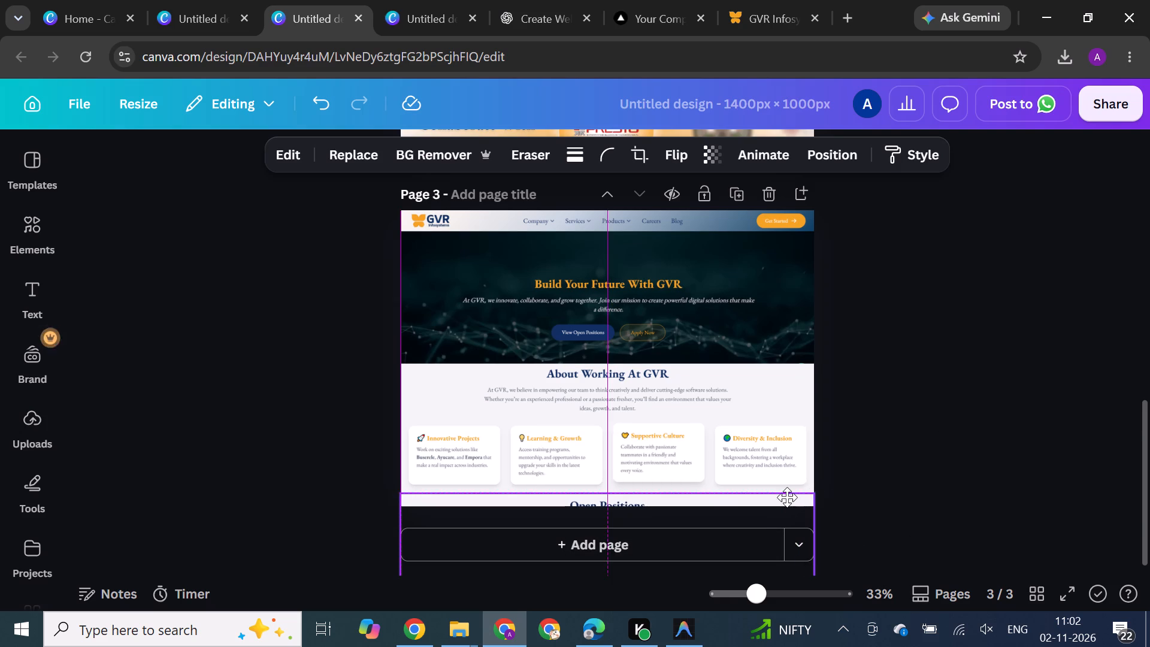
key("Up")
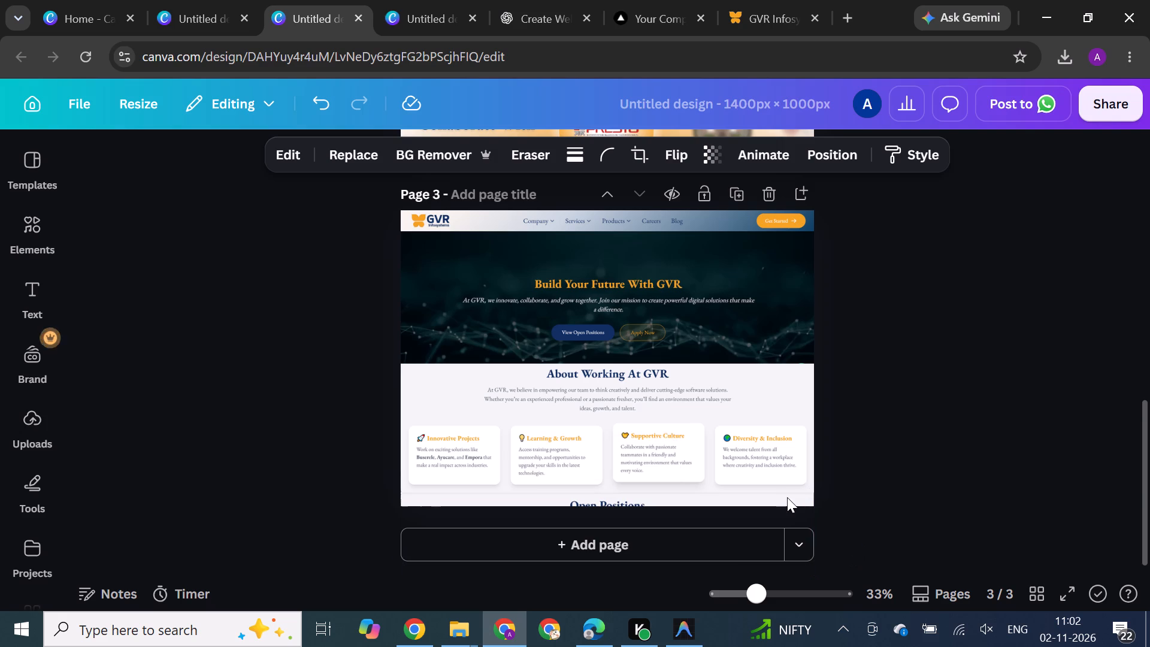
key("Up")
key("Up")
key("Up")
key("Up")
key("Up")
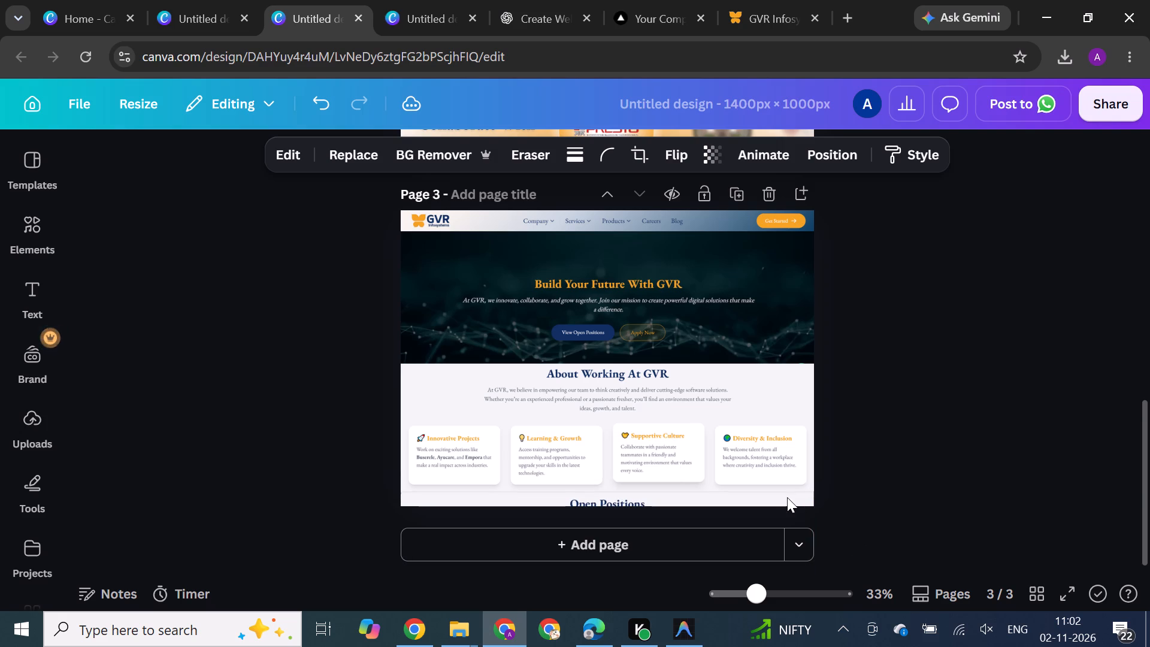
Send the Open Positions snip to the back of page 3's layer order.
left_click(787, 497)
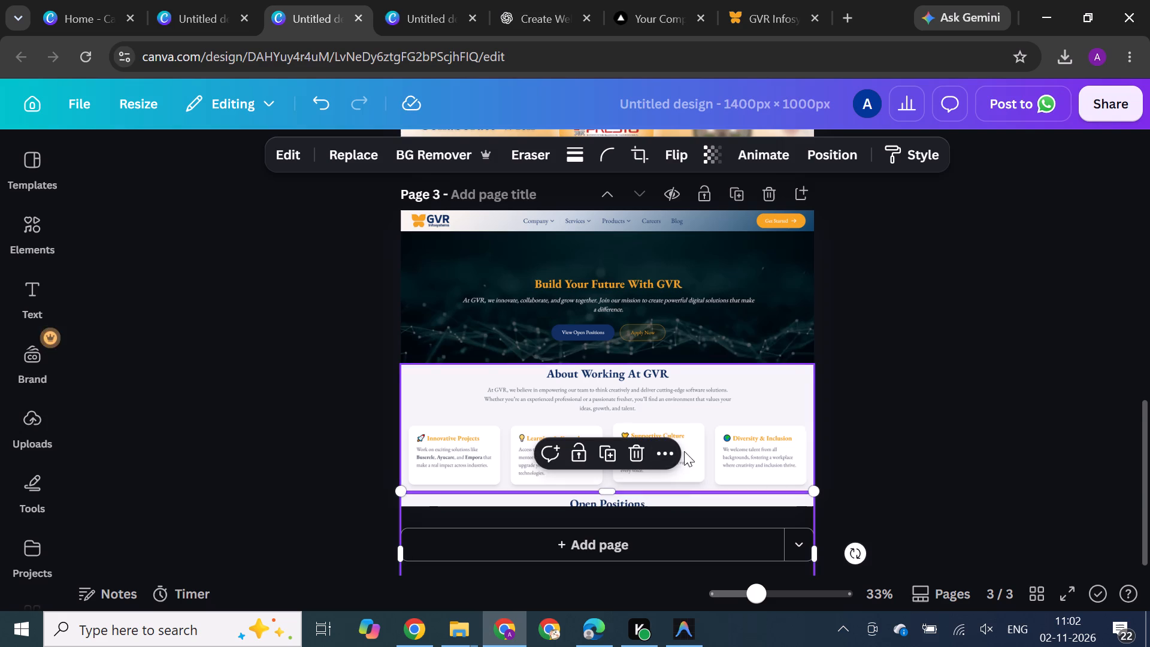
left_click(668, 455)
scroll(742, 347, "down", 10)
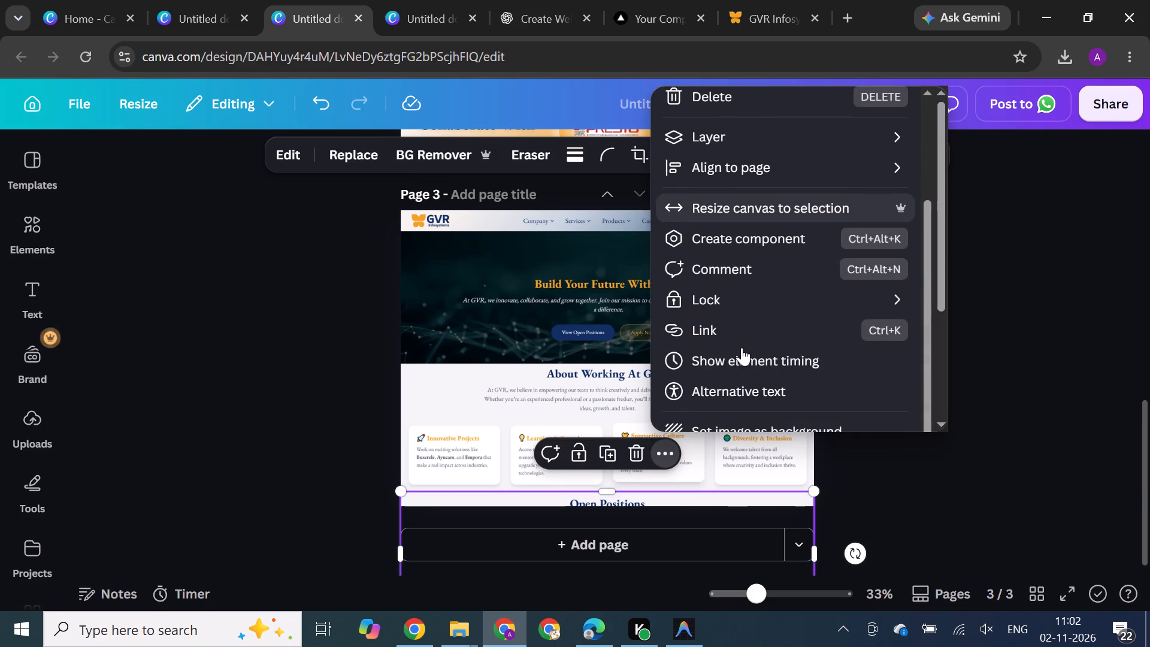
scroll(737, 397, "down", 5)
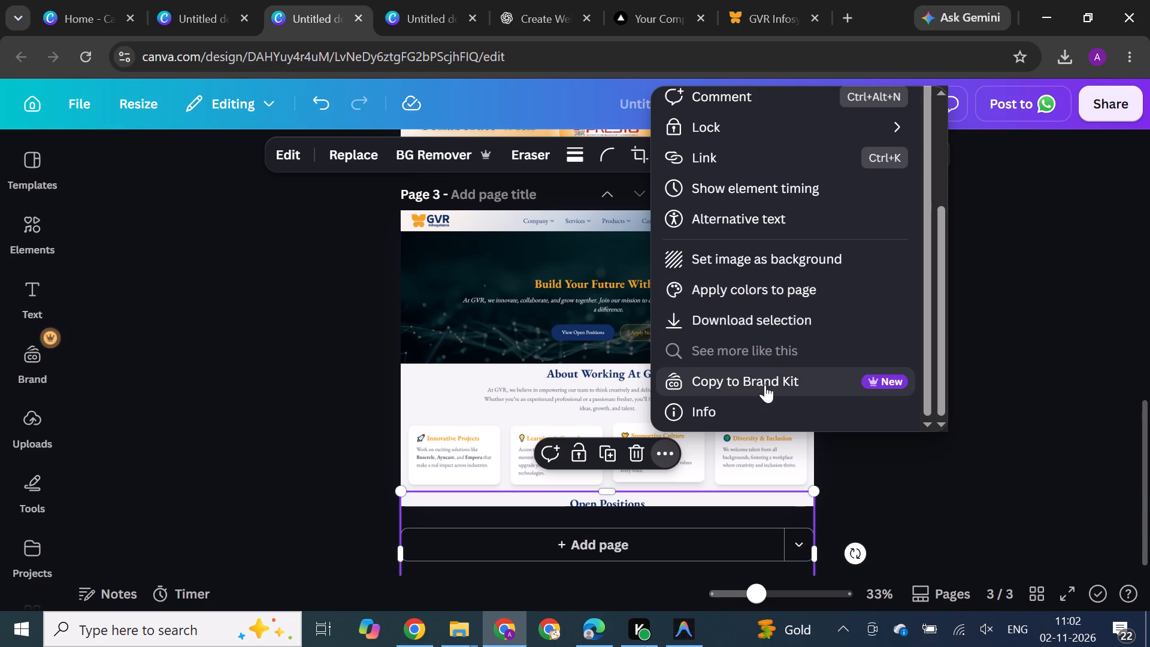
scroll(765, 385, "up", 4)
scroll(758, 277, "up", 5)
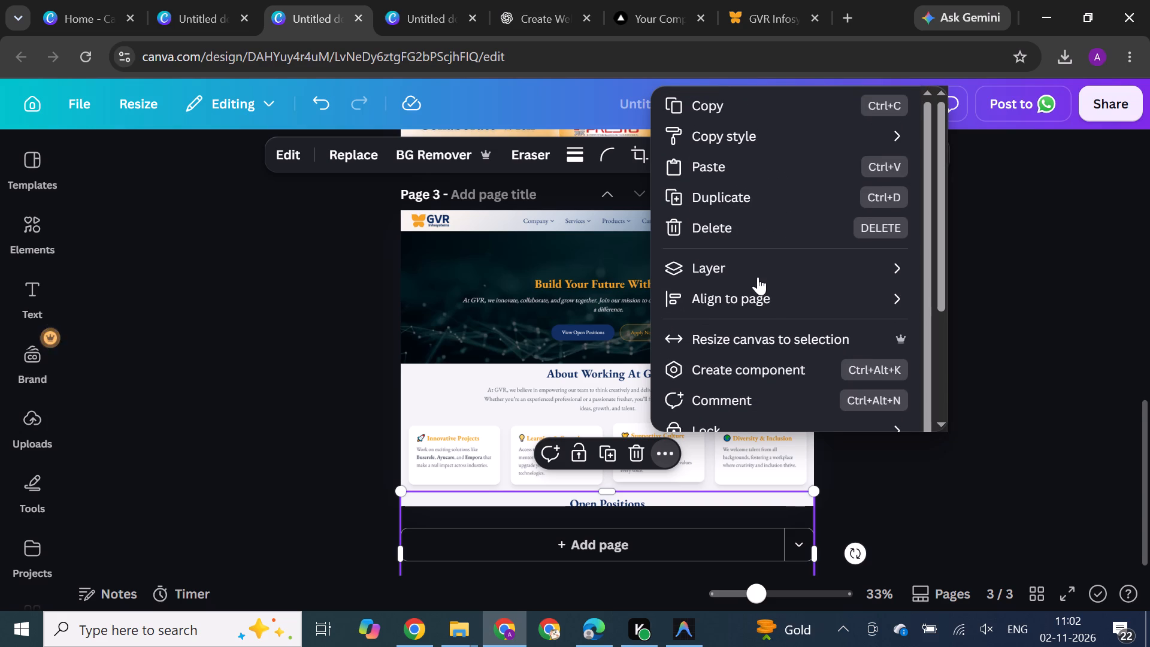
left_click(761, 260)
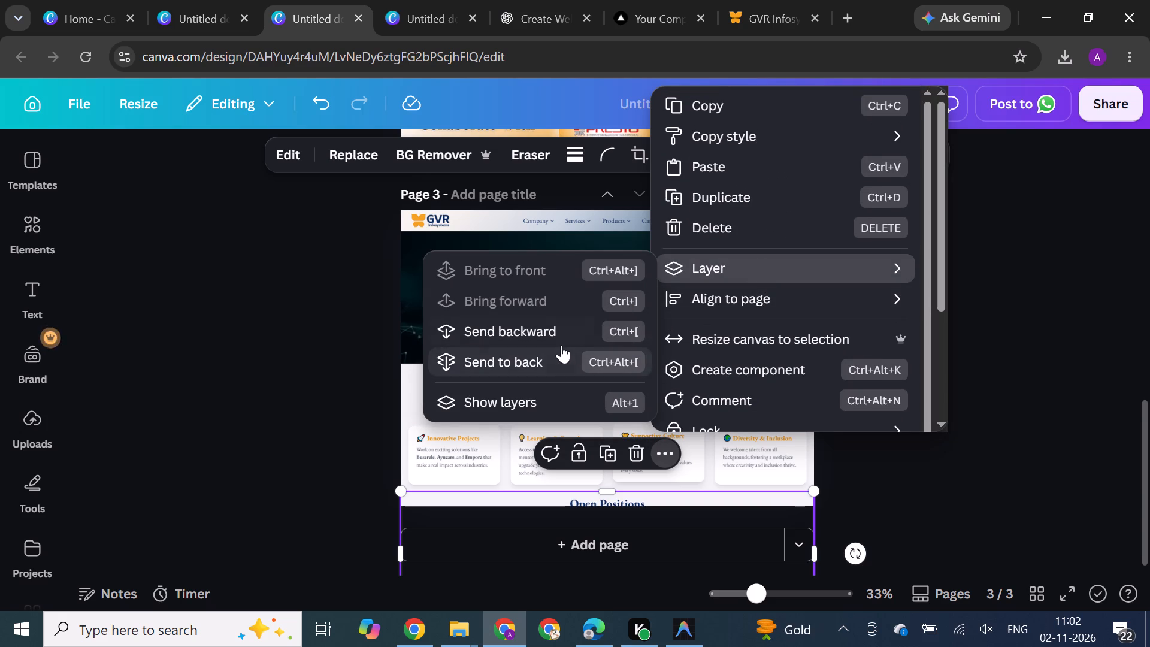
left_click(540, 357)
left_click(1149, 474)
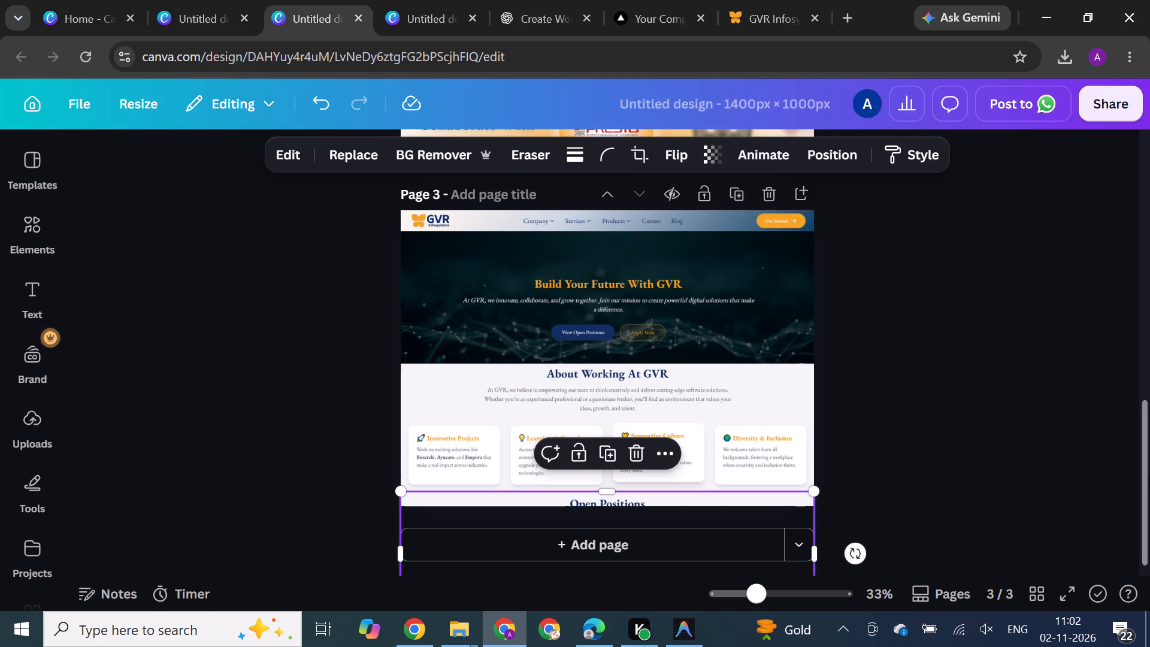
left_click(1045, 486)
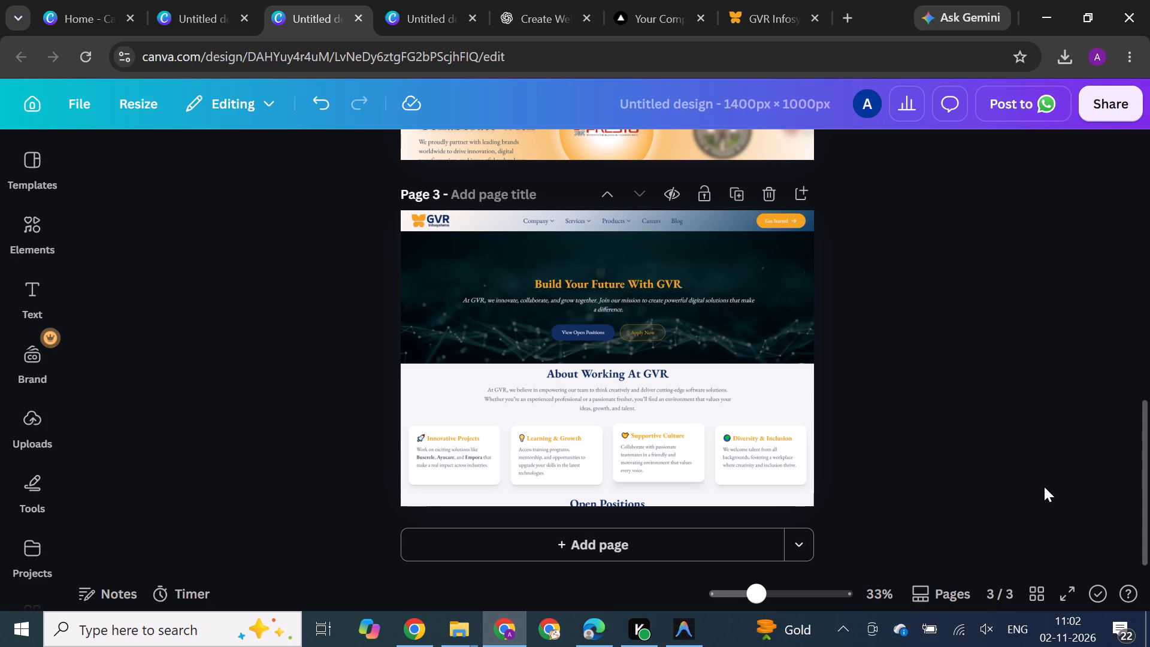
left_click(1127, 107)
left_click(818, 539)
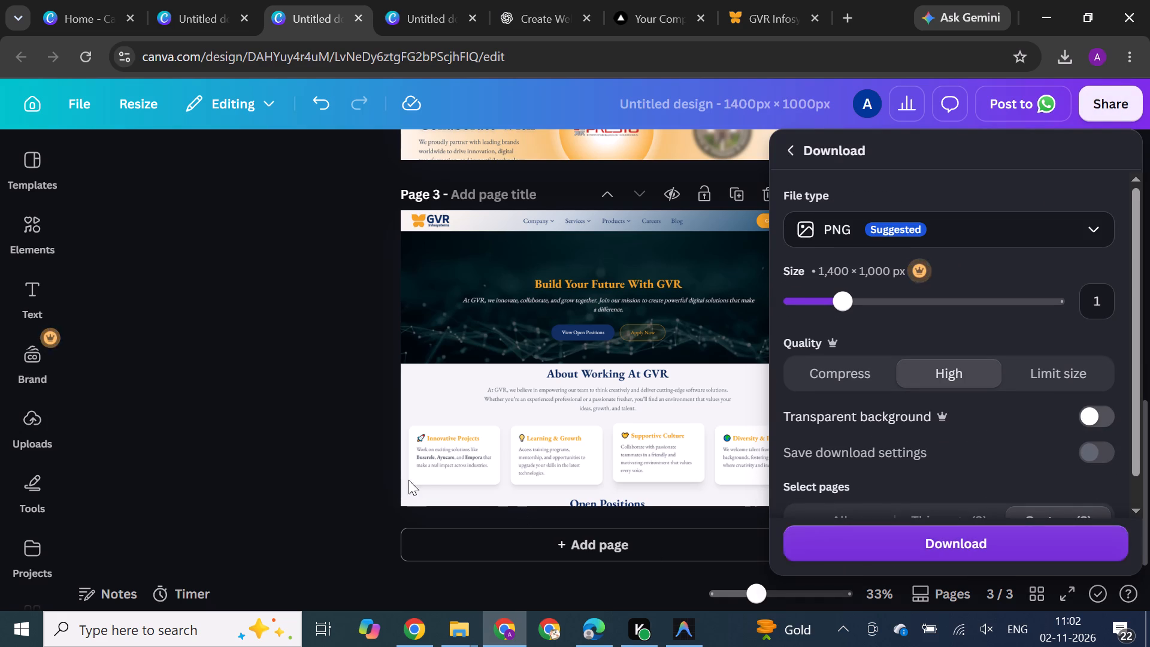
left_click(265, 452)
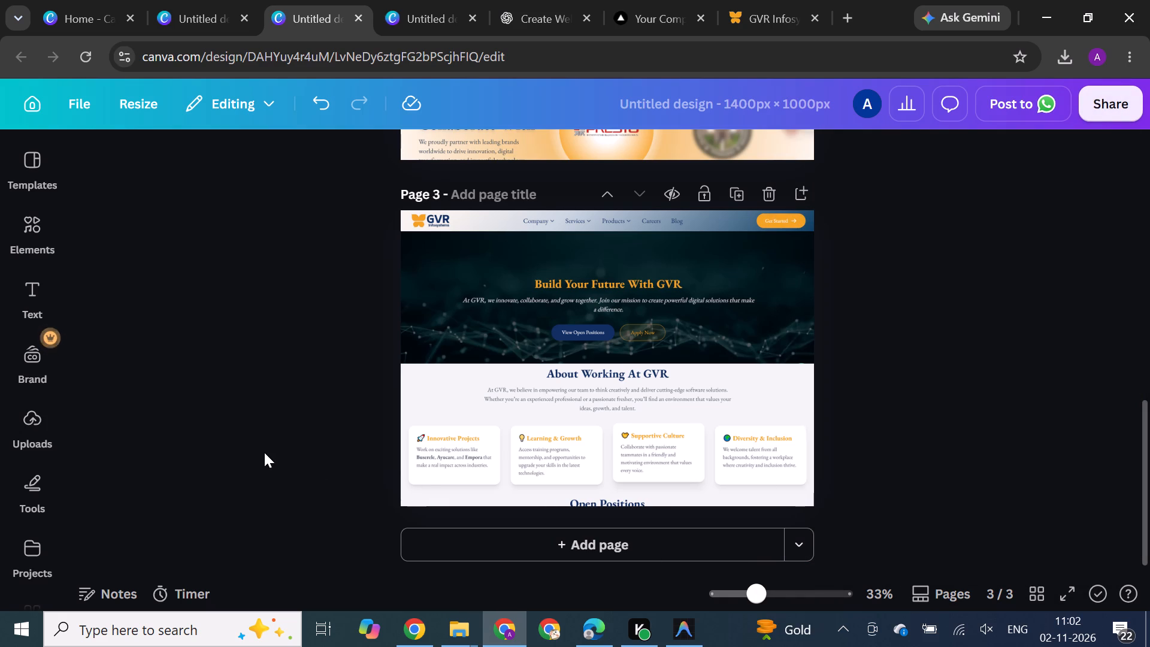
Download only page 3, the GVR careers mockup, as a 1,400 × 1,000 px PNG at high quality.
left_click(1094, 109)
left_click(849, 523)
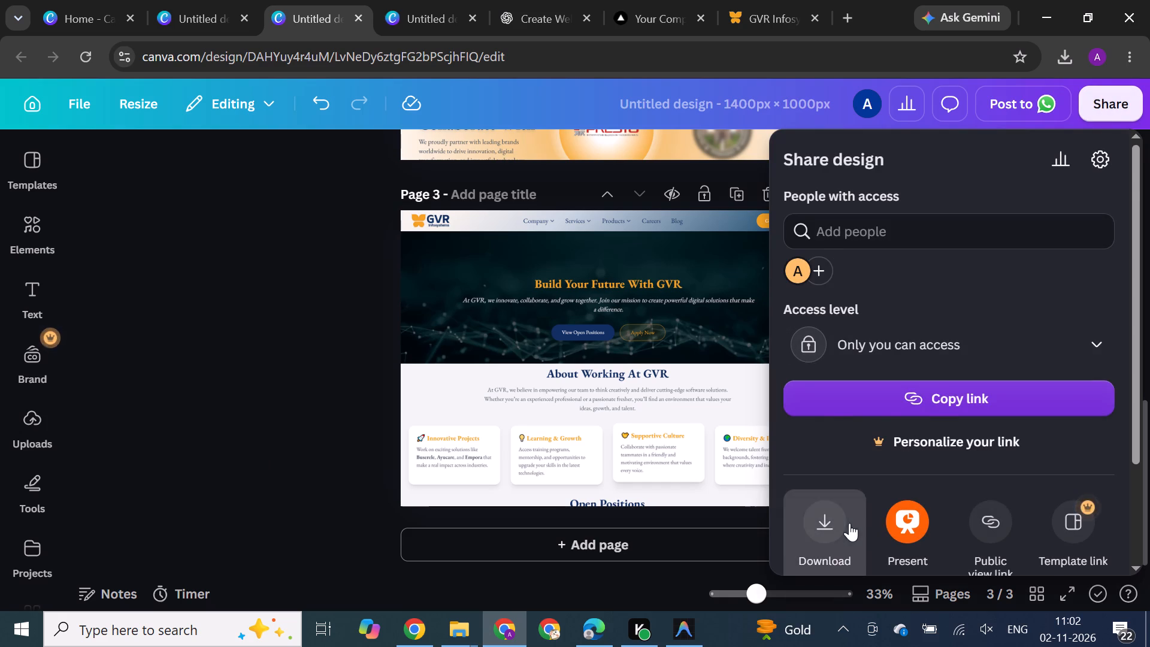
scroll(881, 503, "down", 7)
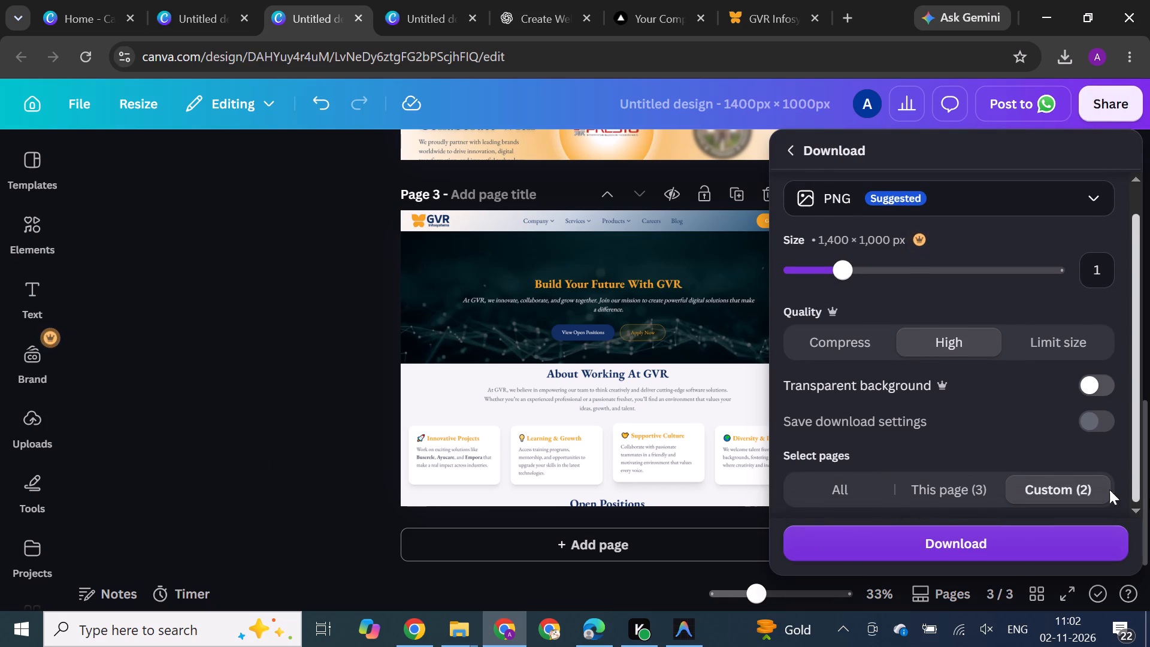
left_click(1094, 488)
scroll(1034, 456, "down", 6)
left_click(1091, 480)
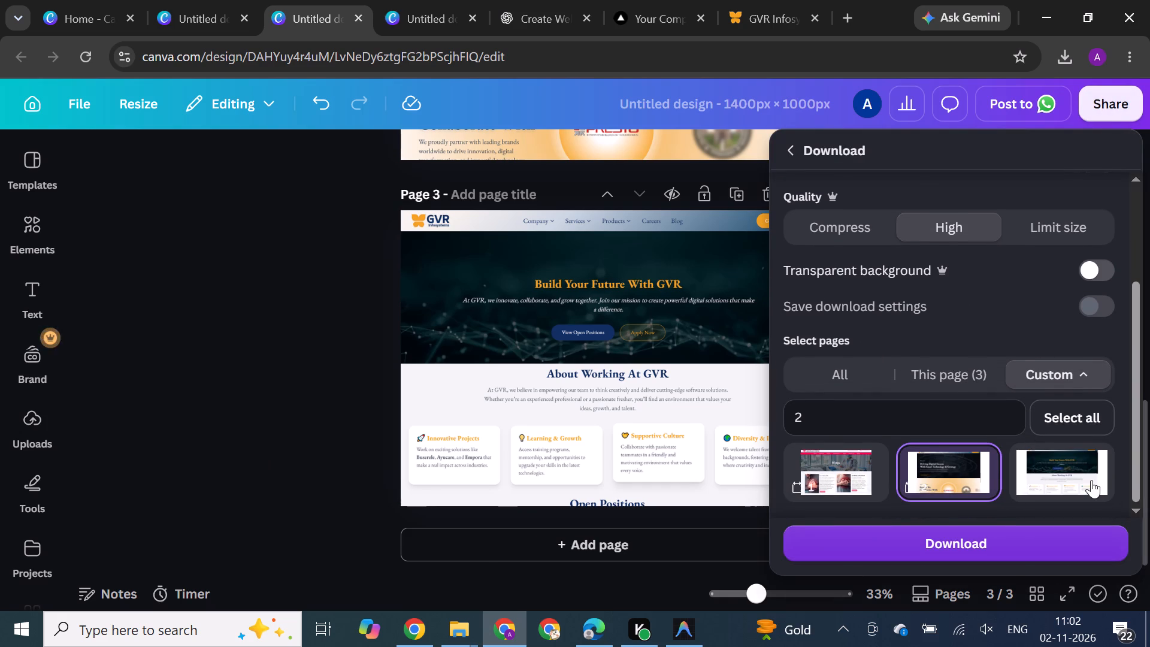
left_click(945, 477)
left_click(963, 545)
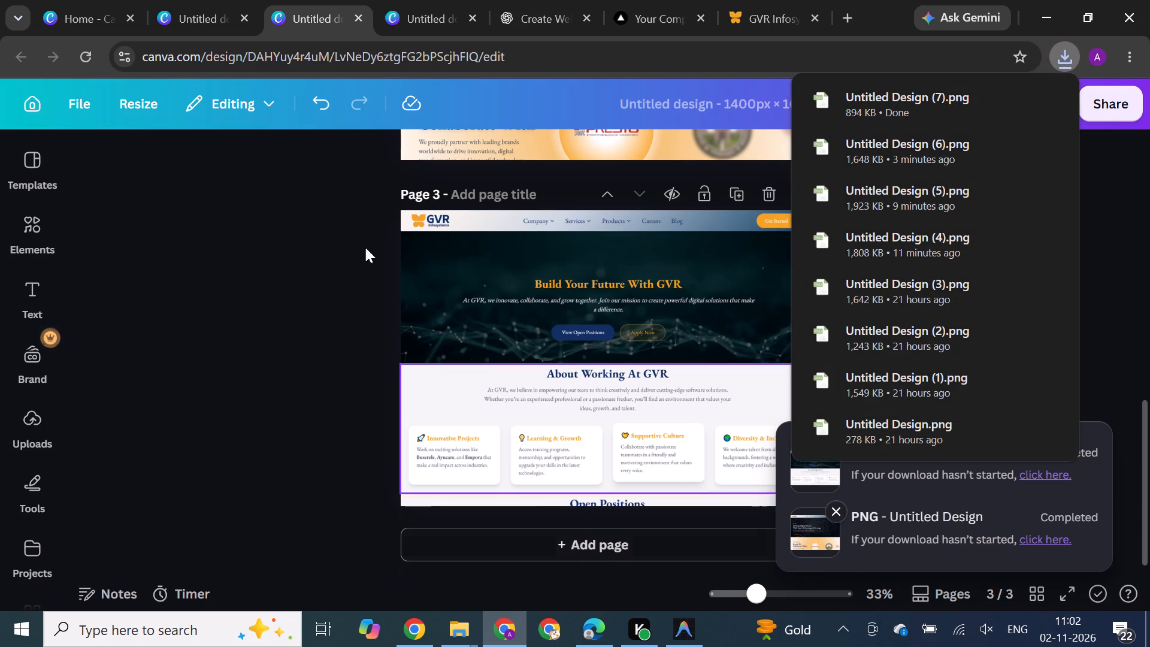
Switch to the 320px × 568px design and delete the Ricch Hotels mobile screenshot from its page.
left_click(186, 19)
left_click(583, 389)
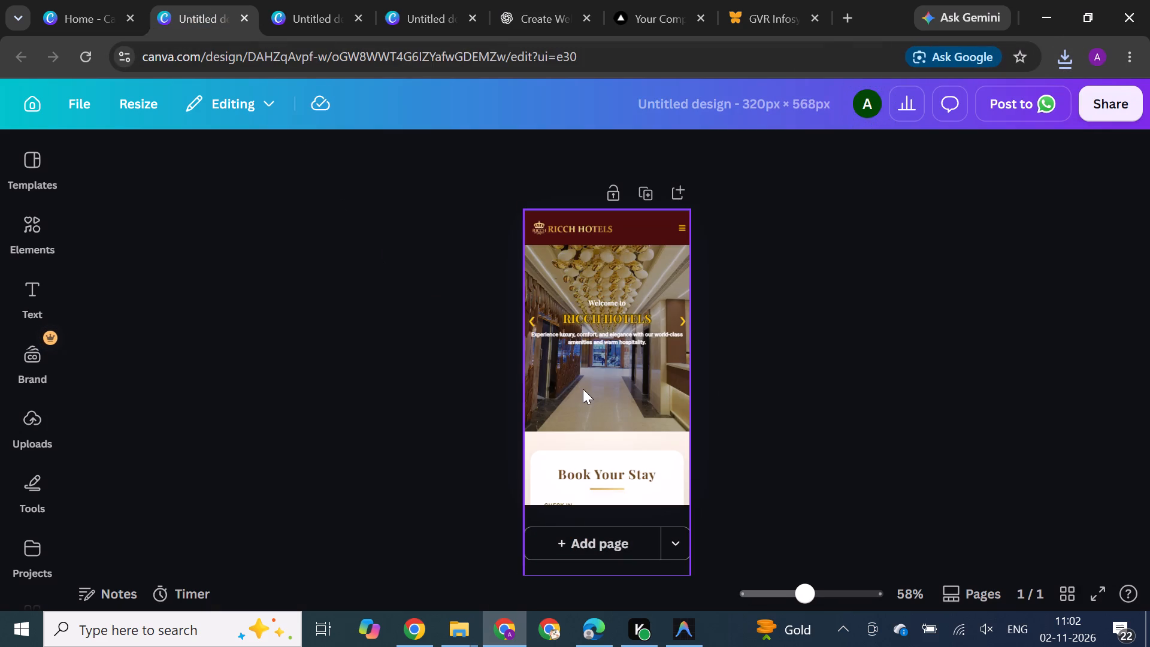
key("BackSpace")
Inspect the GVR Infosystems careers page and set the device emulation to iPhone 16 Pro Max.
left_click(750, 0)
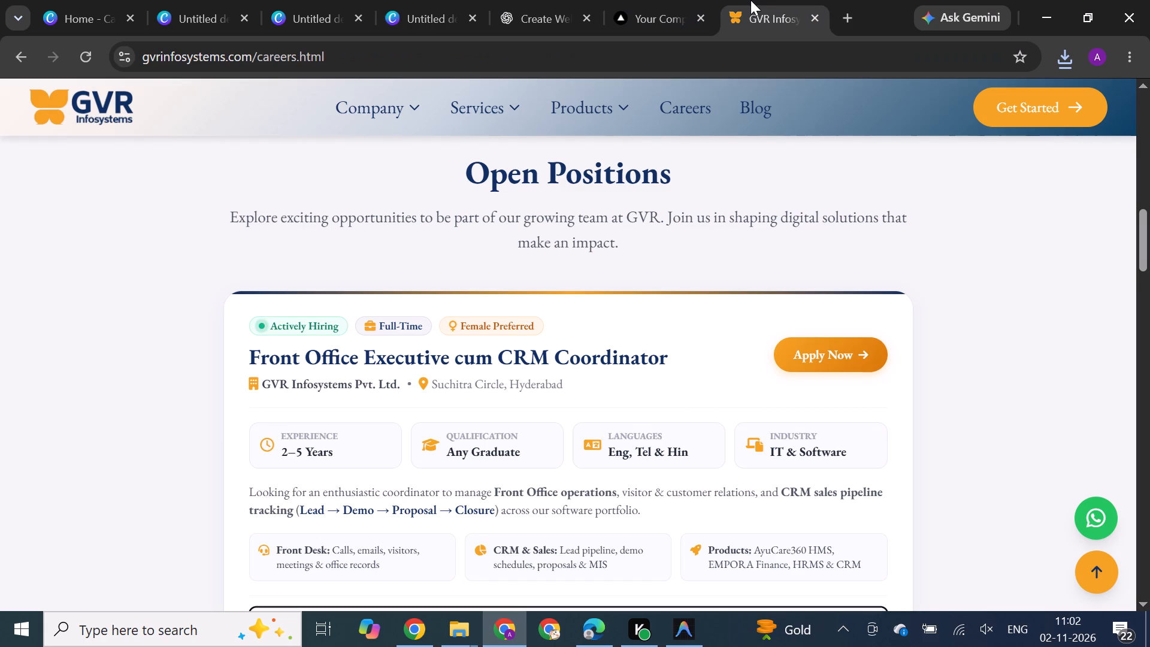
right_click(331, 220)
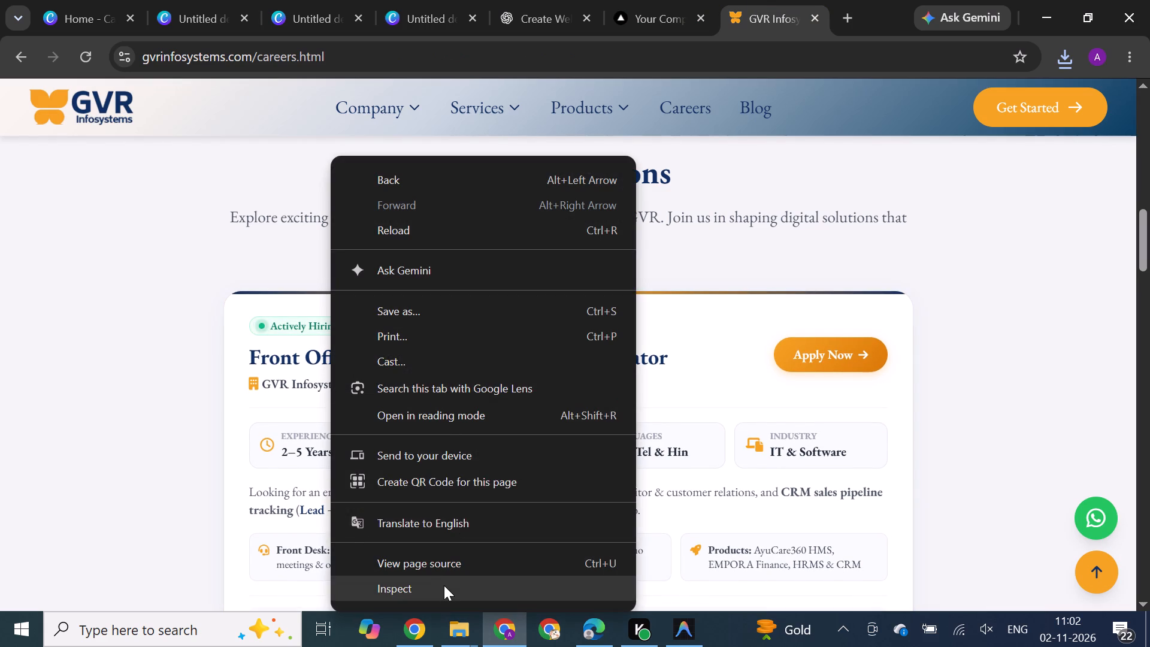
left_click(442, 589)
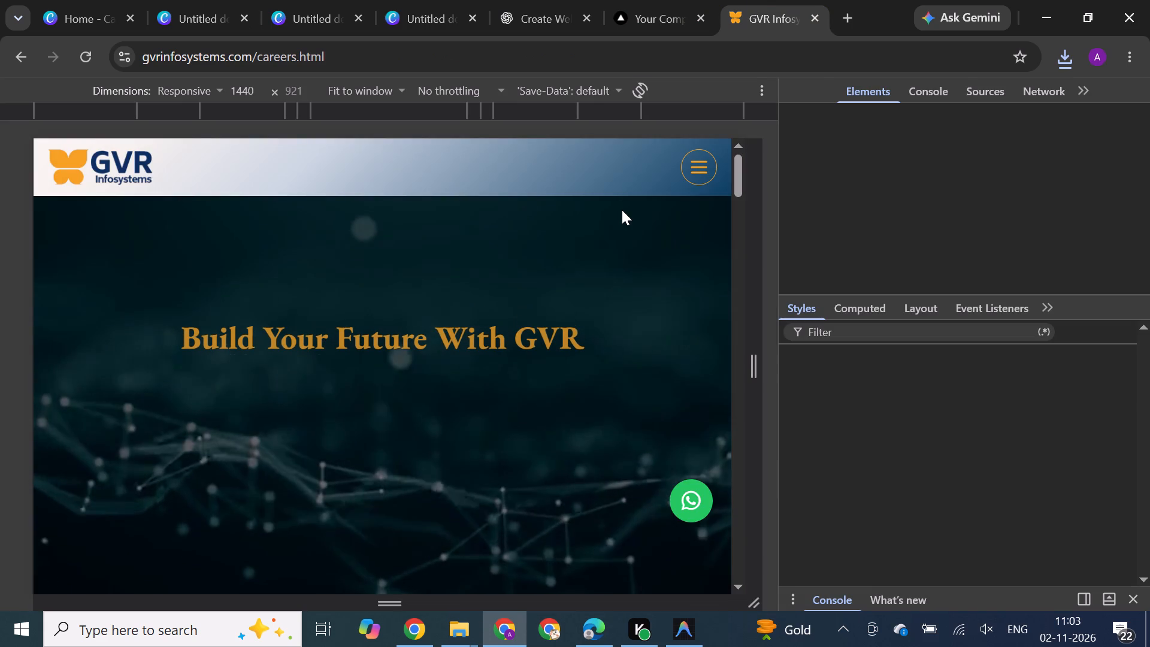
left_click(185, 95)
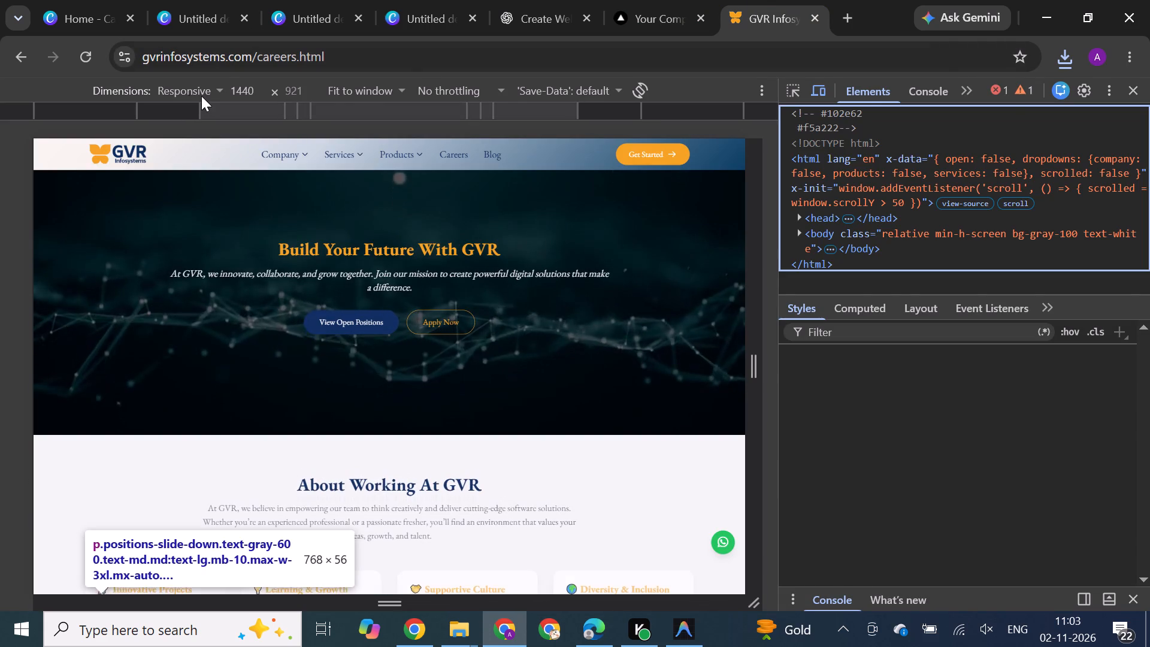
left_click(204, 92)
left_click(204, 92)
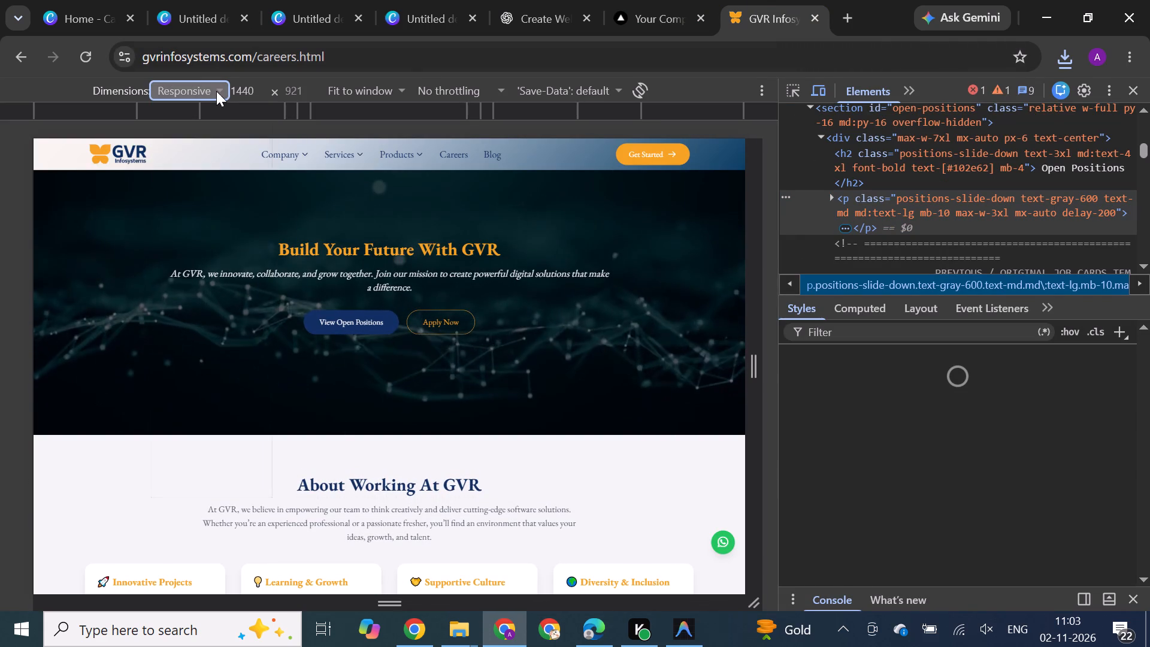
left_click(216, 91)
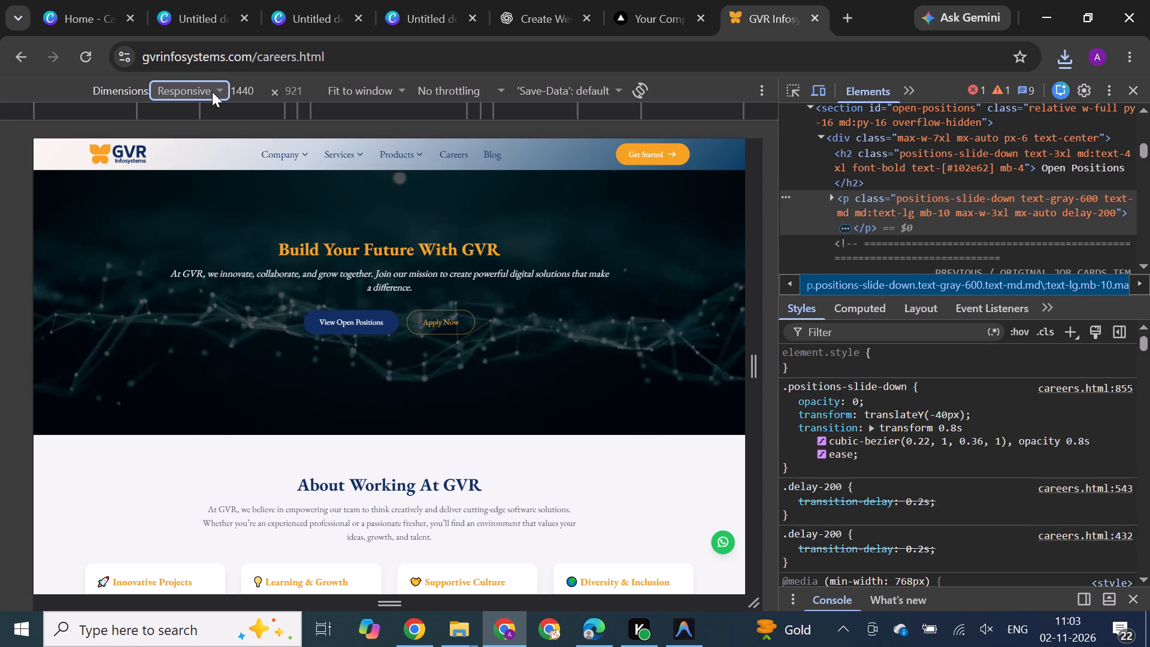
left_click(212, 92)
left_click(233, 201)
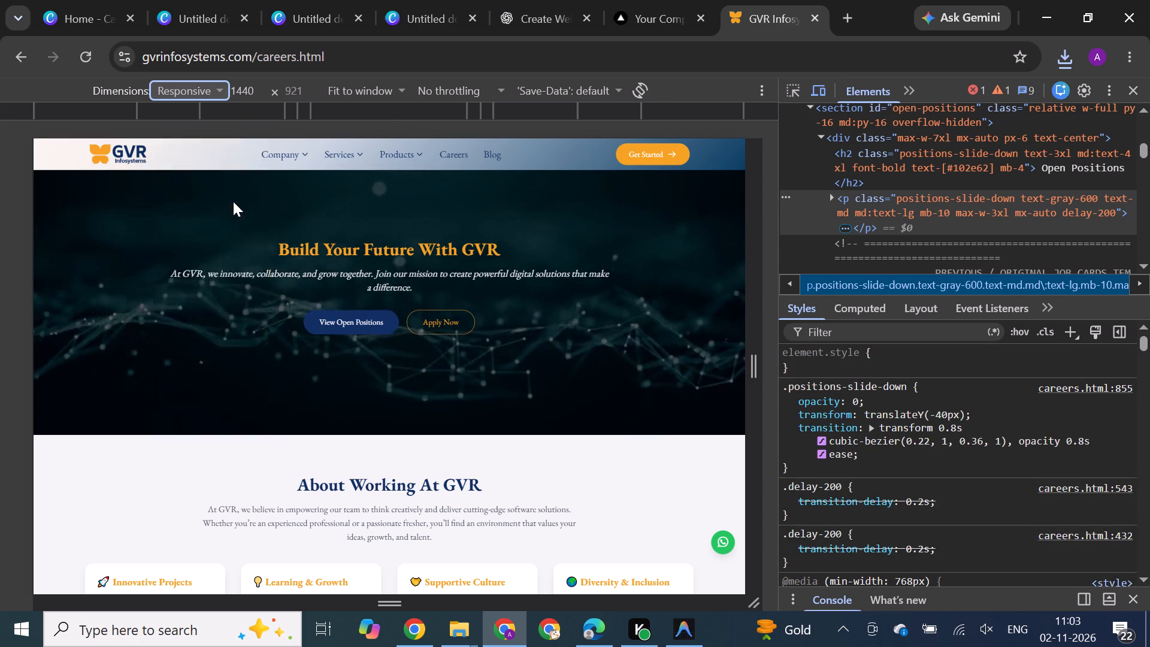
scroll(396, 341, "up", 4)
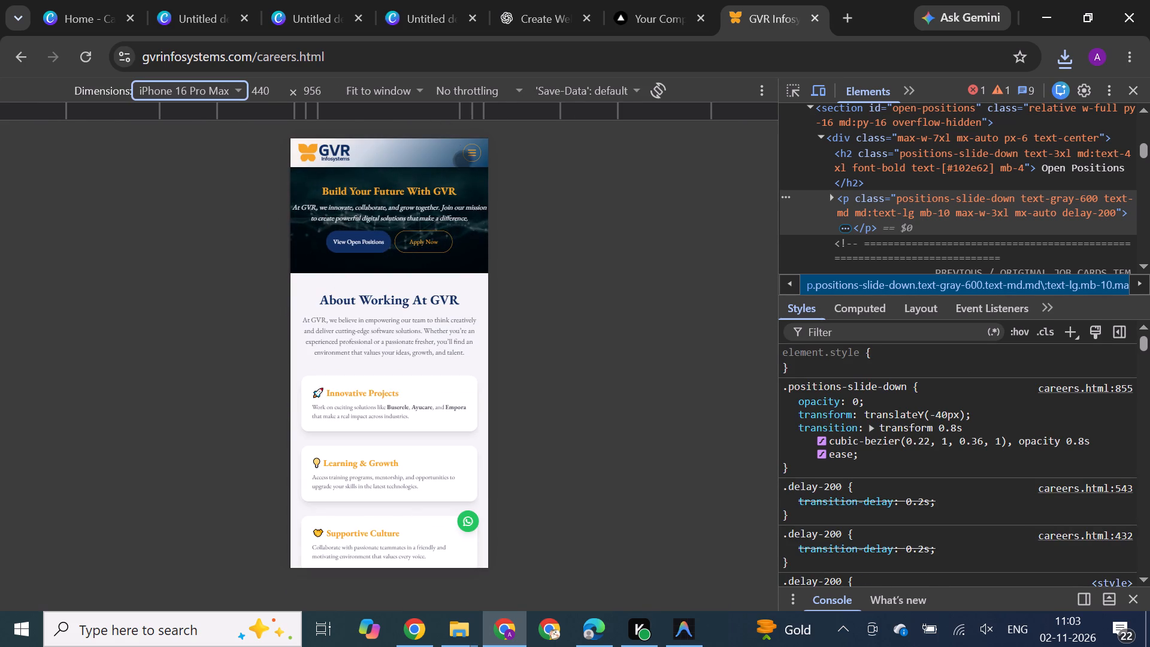
Open the EMPORA (HRM) product page from the Products section of the mobile site menu.
left_click(469, 160)
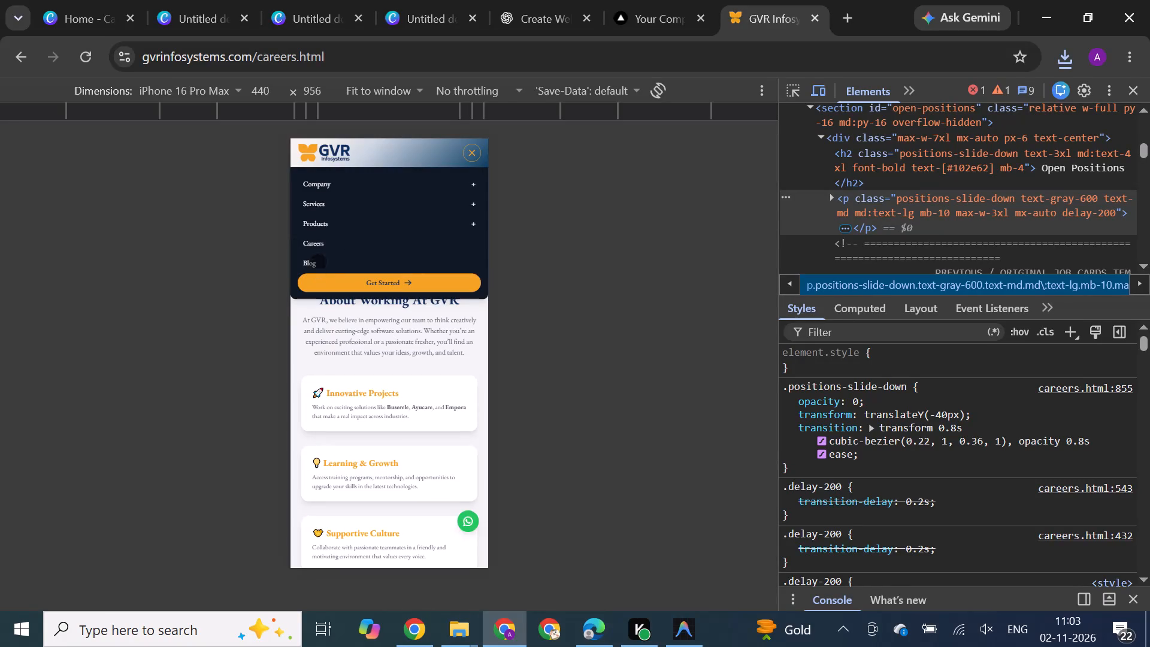
left_click(331, 225)
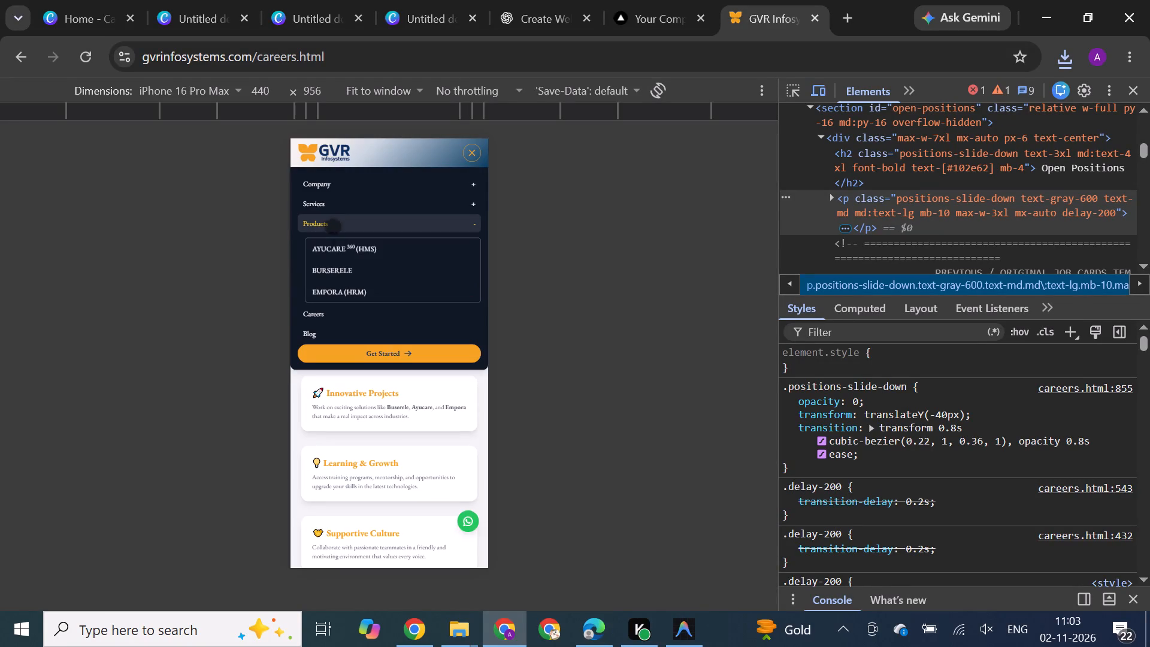
left_click(335, 226)
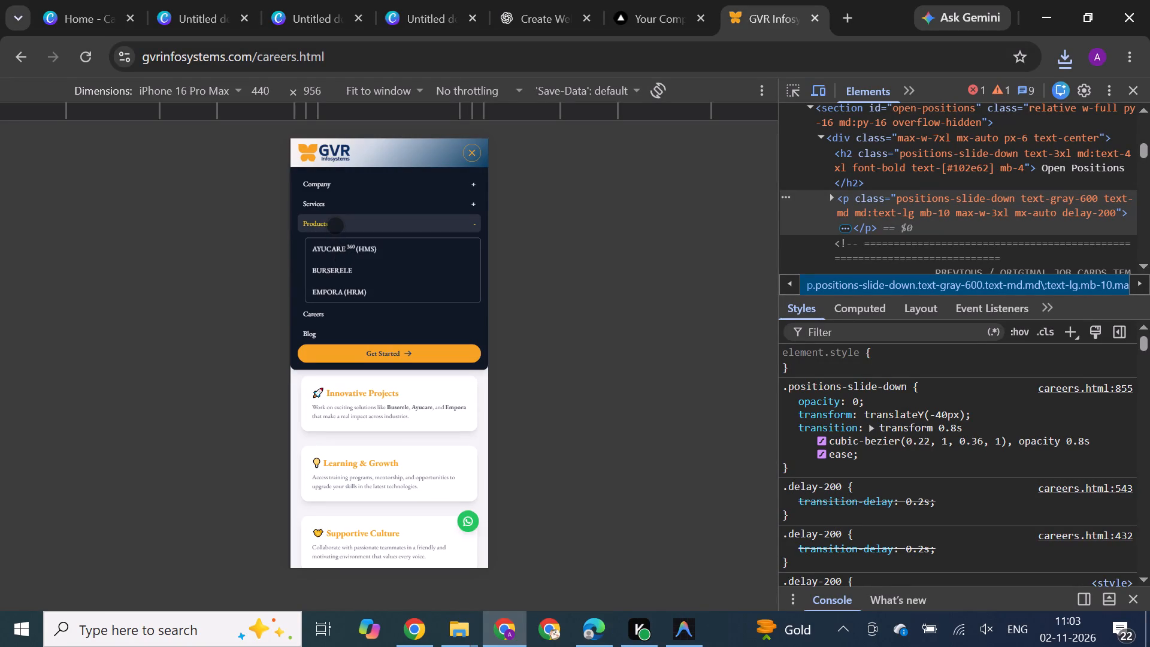
left_click(332, 231)
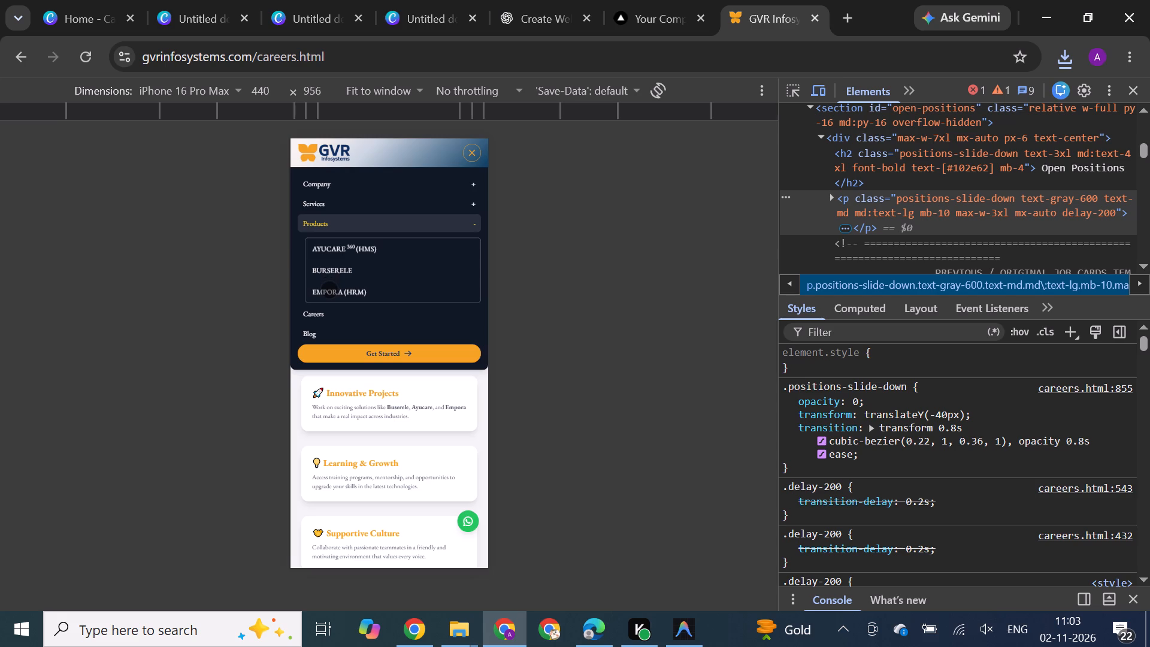
left_click(329, 290)
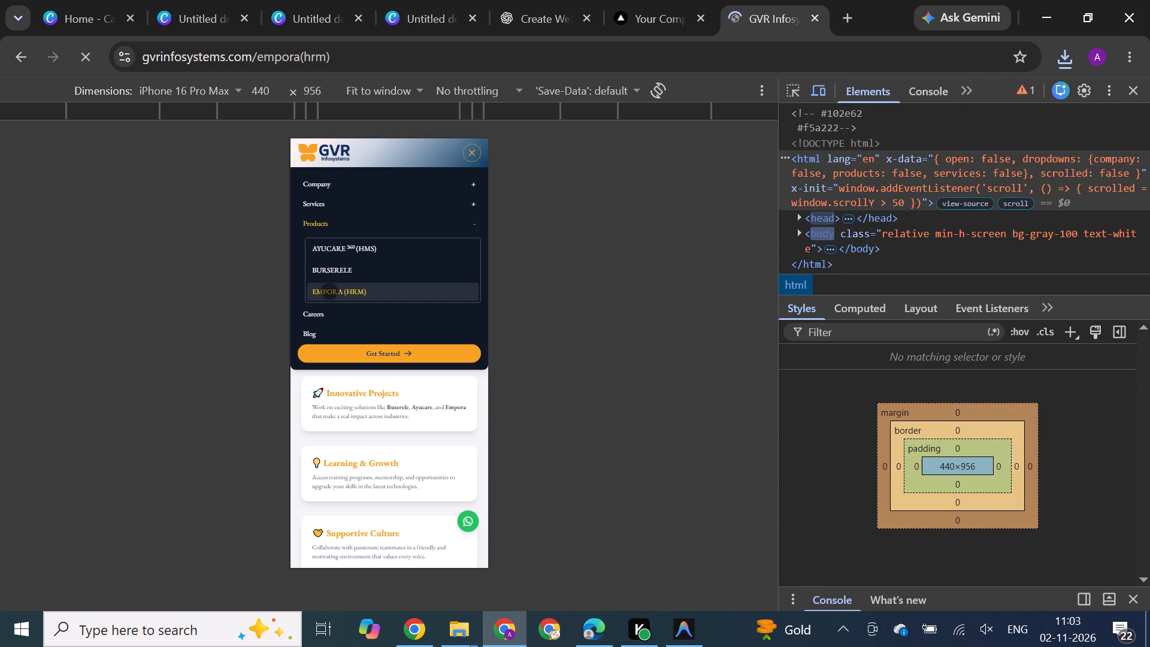
Examine the Empora page's mobile layout, from About Empora and Key Features through the screenshots, testimonials and FAQ sections.
scroll(379, 399, "down", 6)
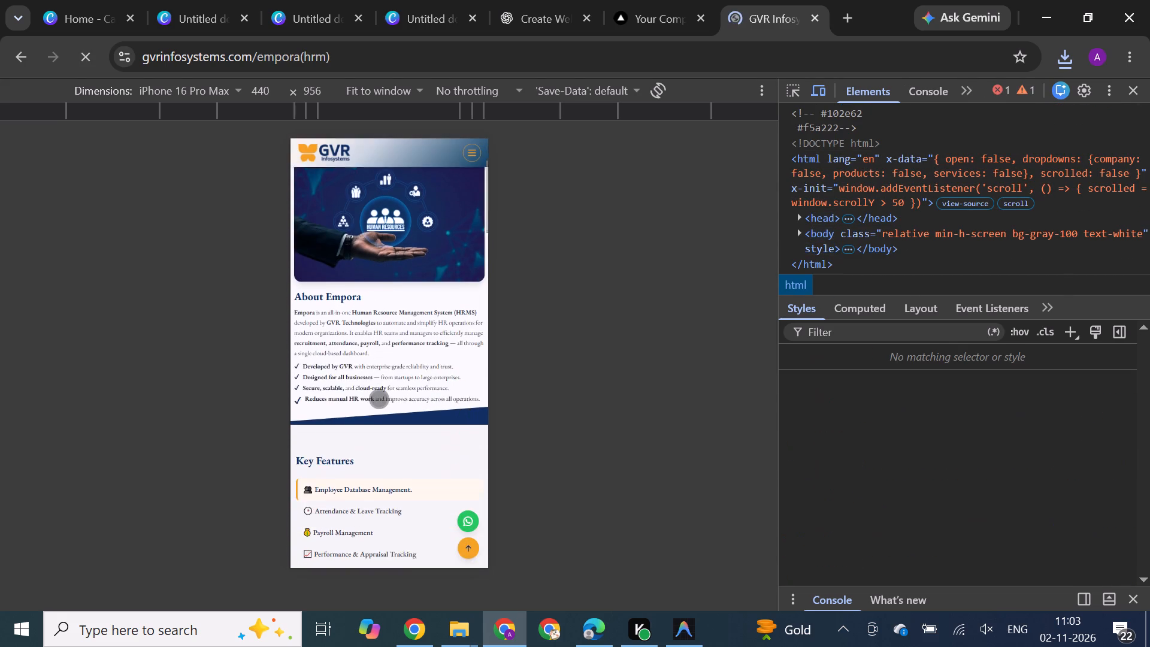
scroll(379, 399, "down", 15)
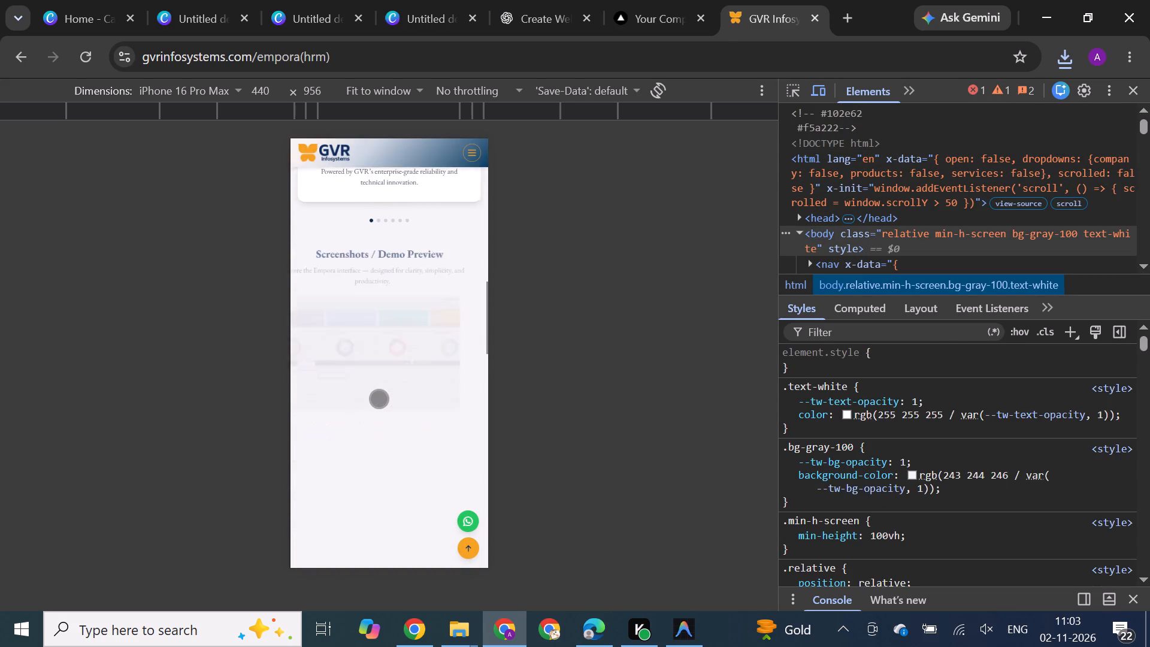
scroll(379, 399, "down", 6)
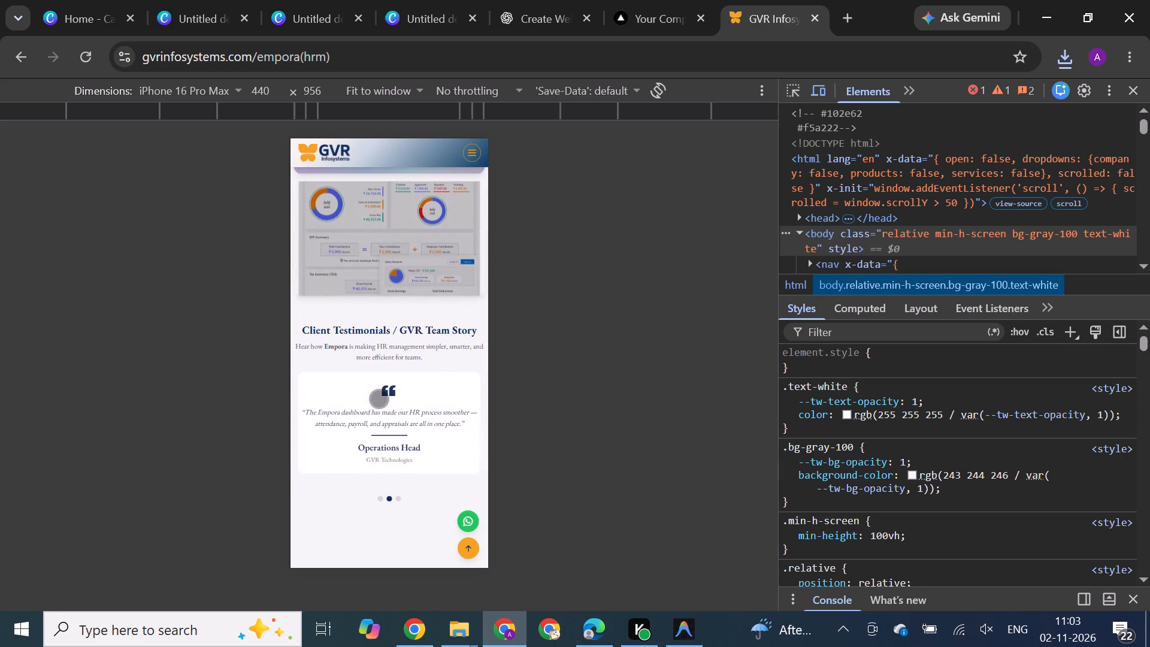
scroll(379, 399, "down", 6)
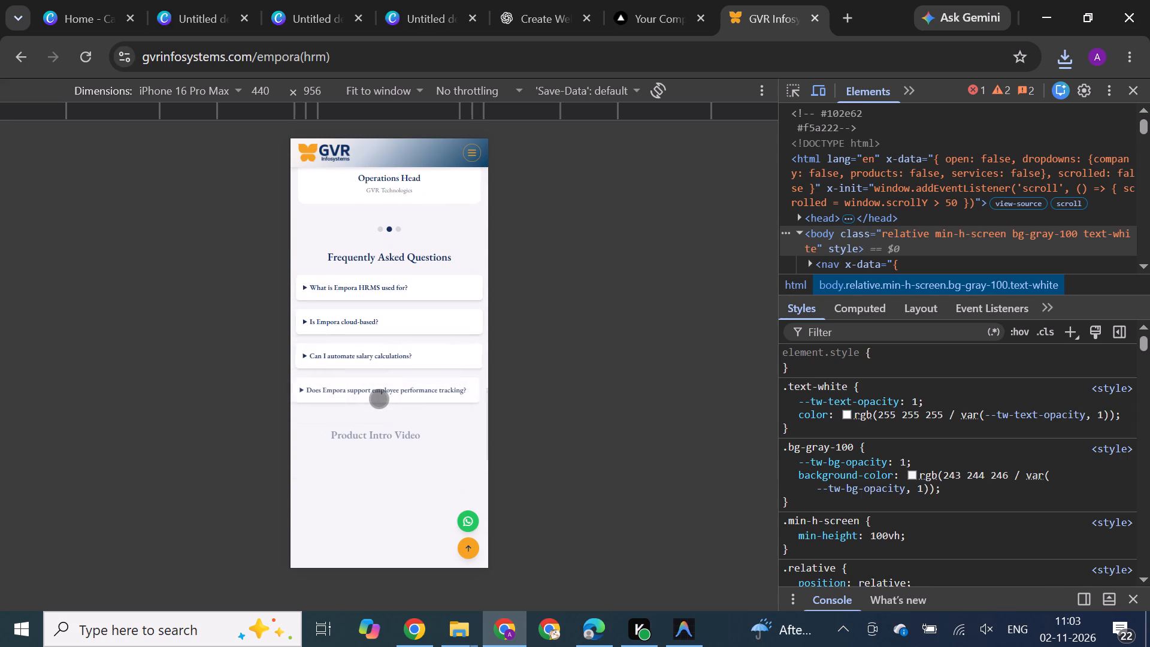
scroll(461, 241, "up", 5)
right_click(461, 241)
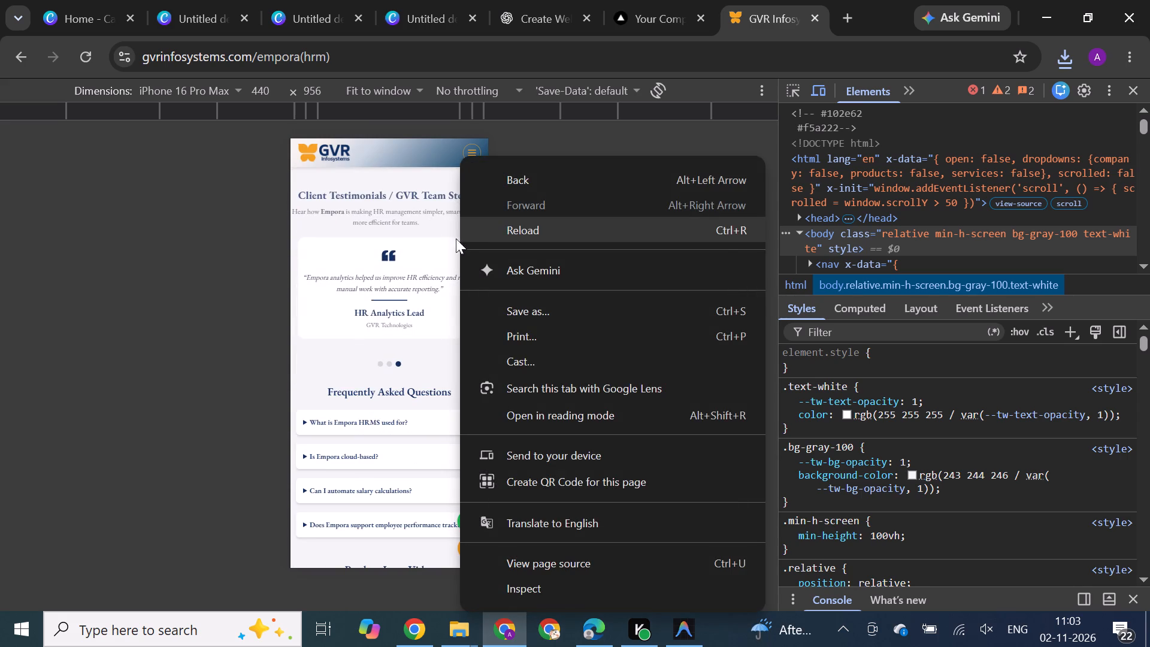
left_click(368, 309)
scroll(368, 309, "up", 9)
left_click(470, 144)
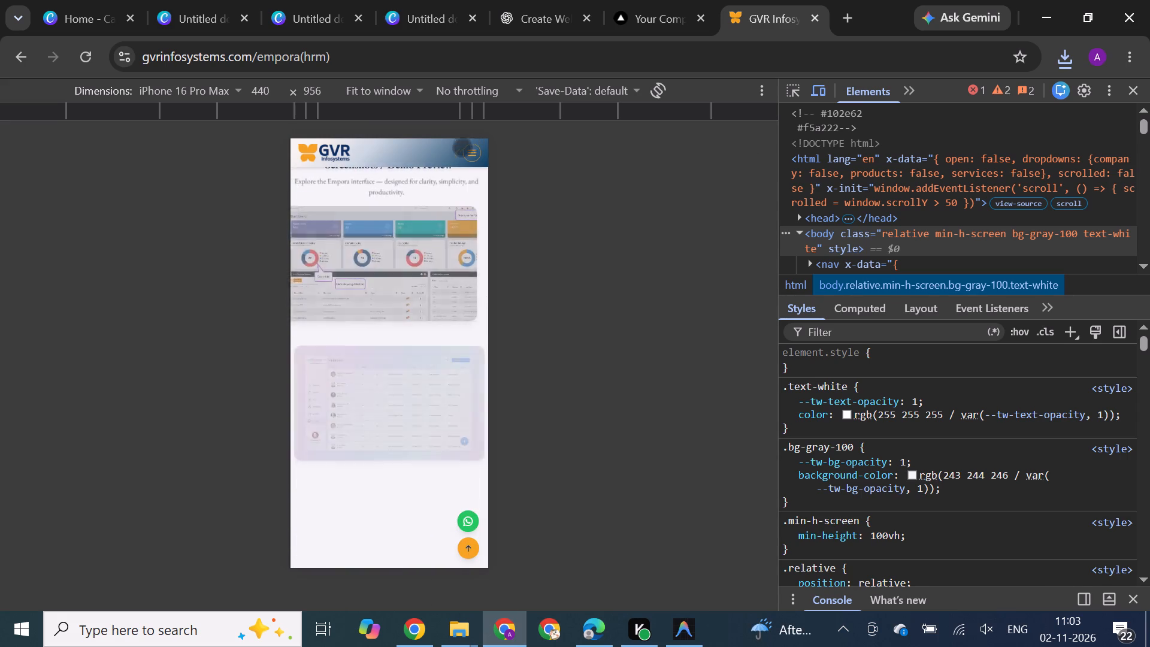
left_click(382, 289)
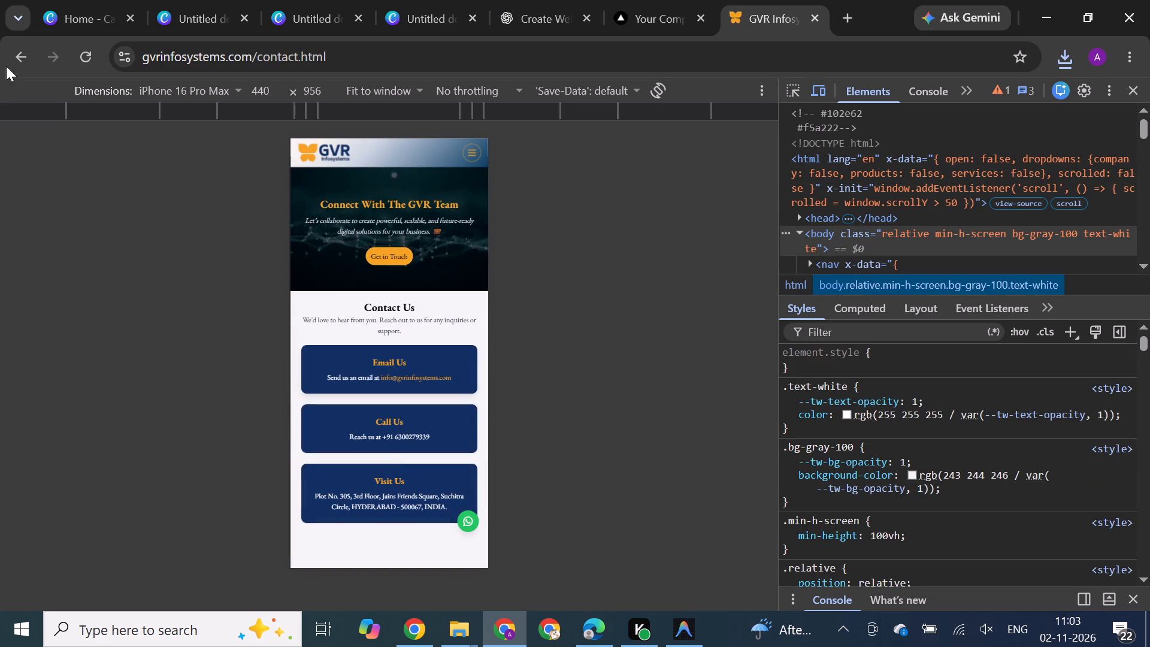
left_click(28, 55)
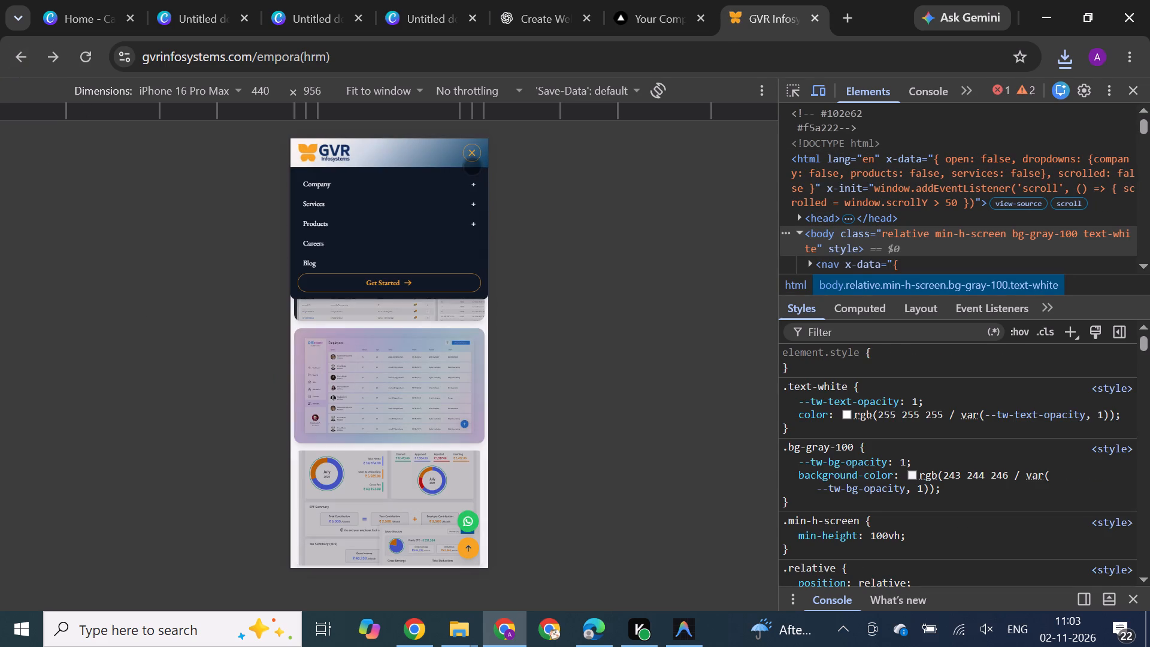
Open the About Us page under Company in the mobile site menu and examine its hero, history and partnership sections.
left_click(473, 157)
left_click(473, 157)
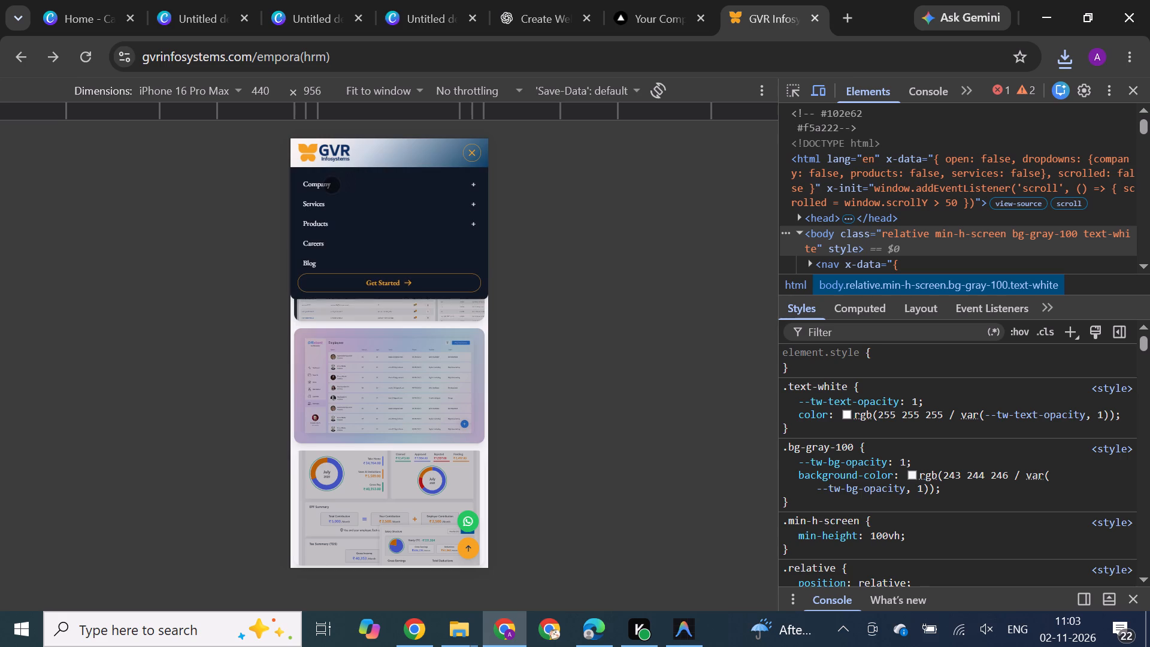
left_click(332, 185)
left_click(342, 212)
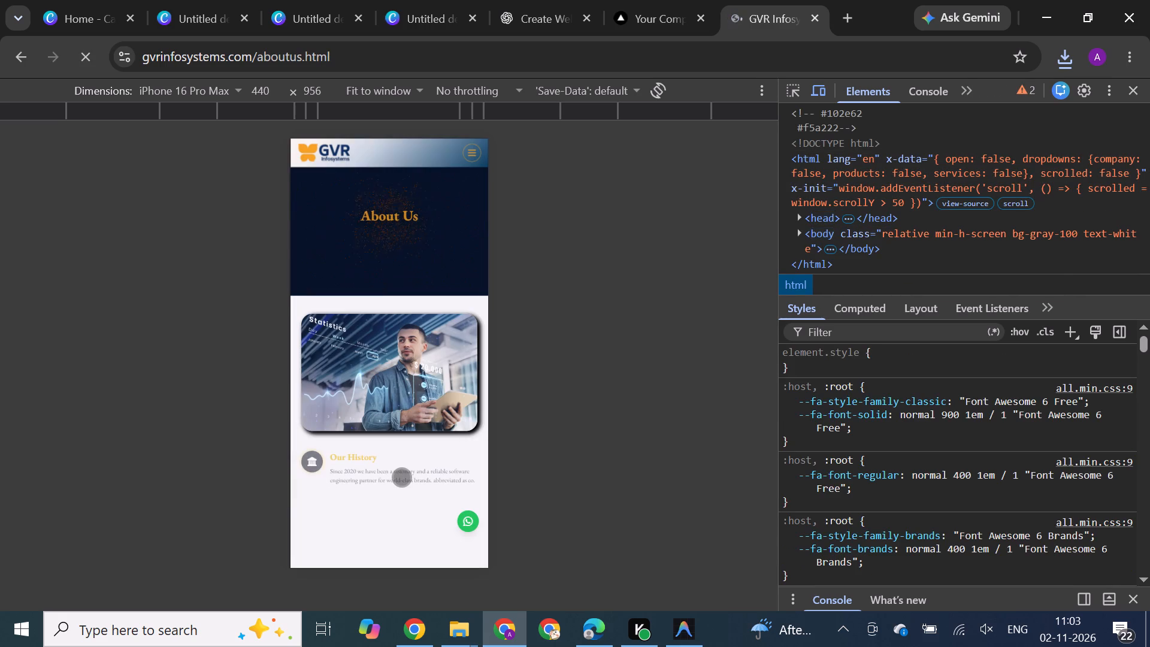
scroll(402, 477, "down", 8)
scroll(402, 477, "up", 5)
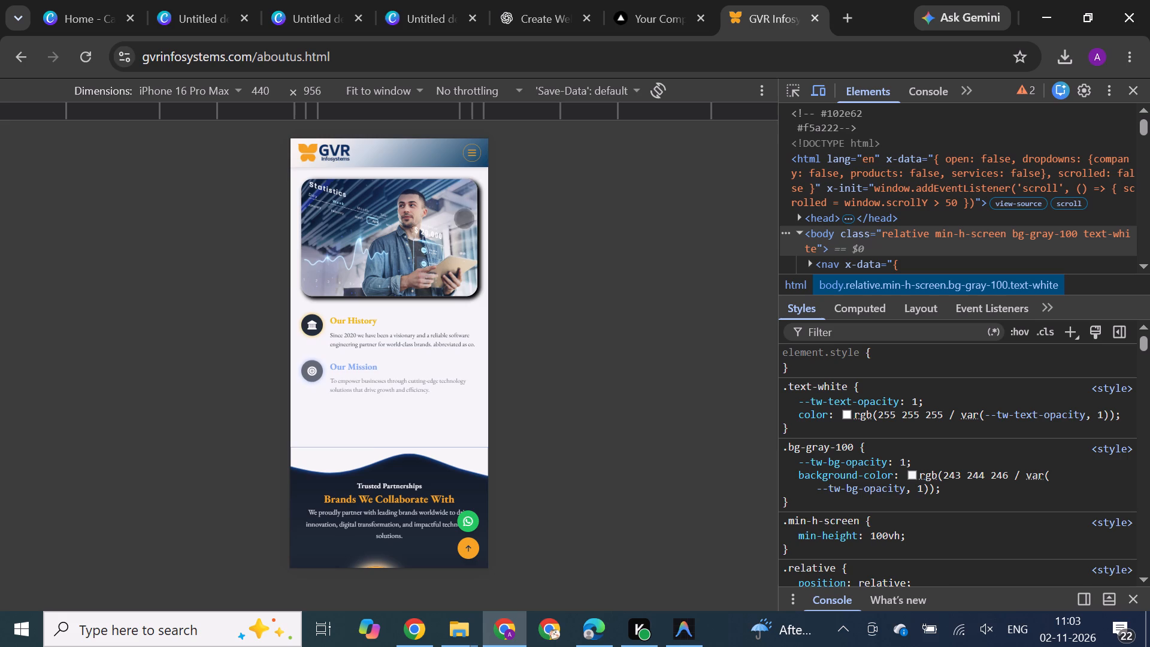
Reopen the EMPORA (HRM) product page from the Products section of the mobile site menu.
left_click(473, 159)
left_click(329, 205)
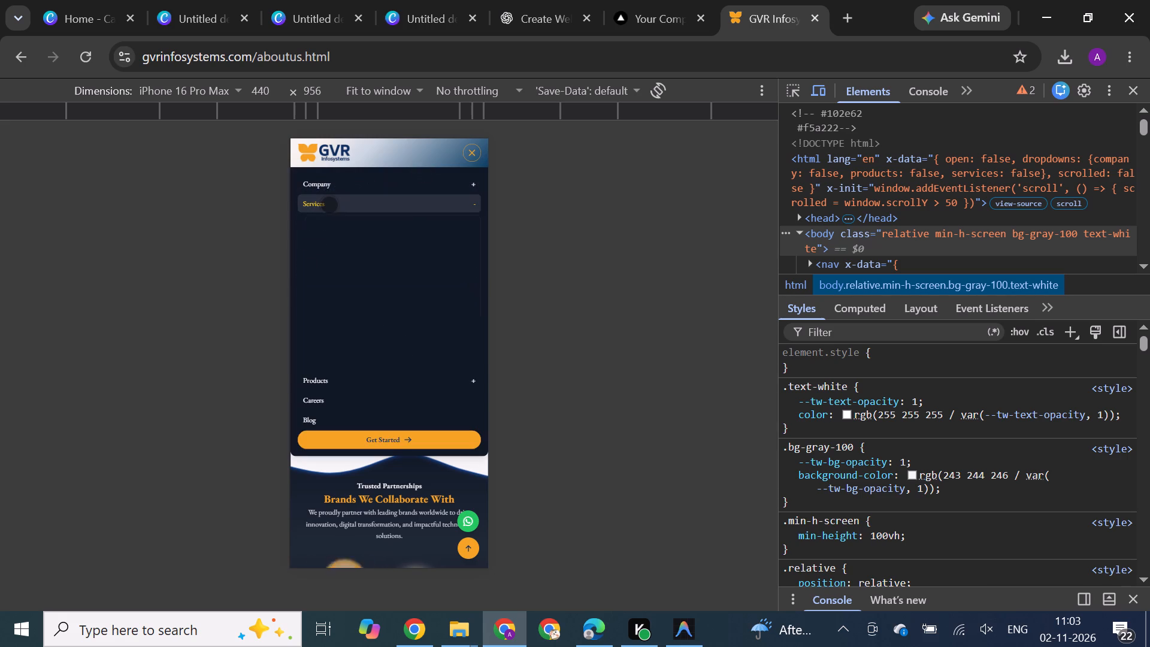
left_click(329, 205)
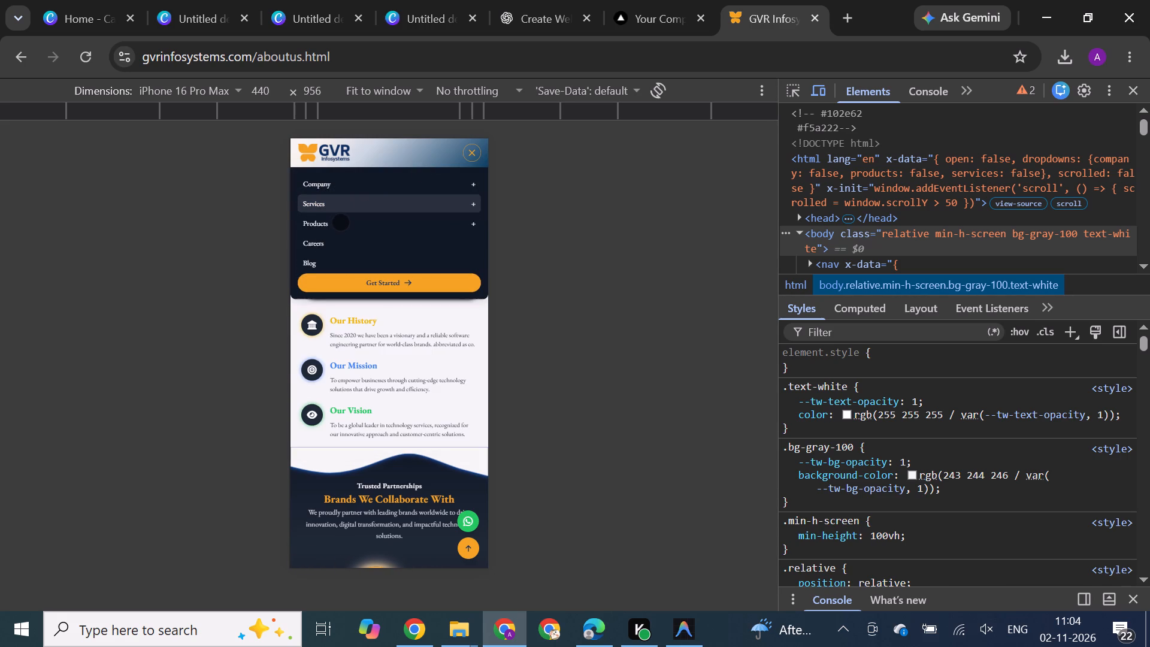
left_click(341, 222)
left_click(319, 336)
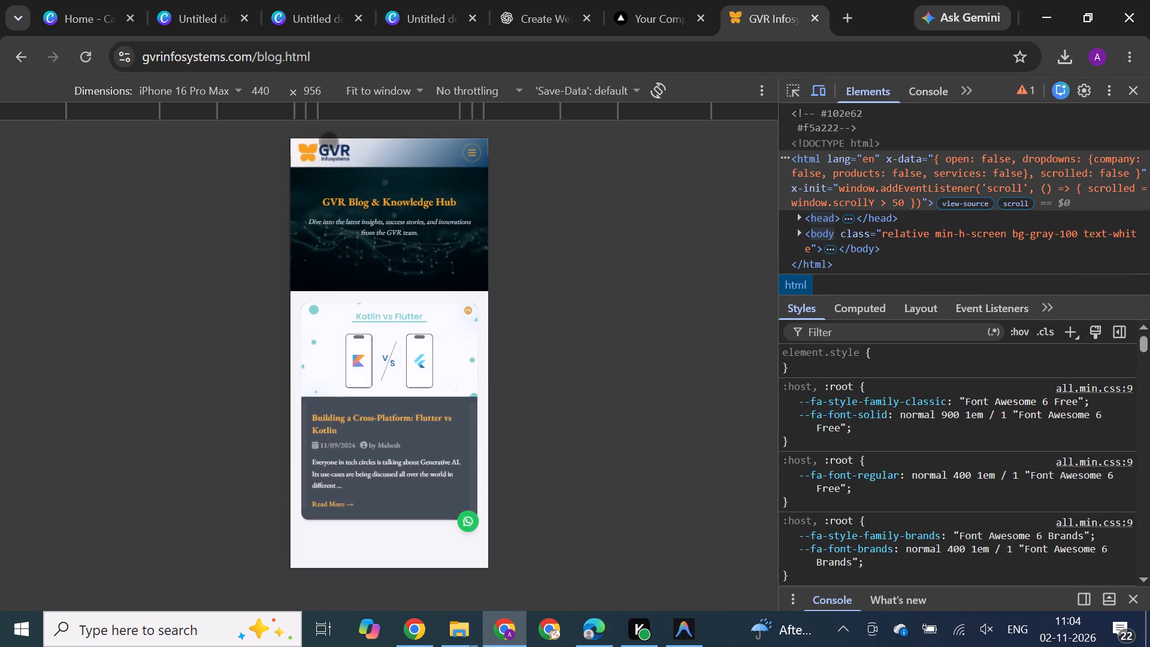
left_click(3, 64)
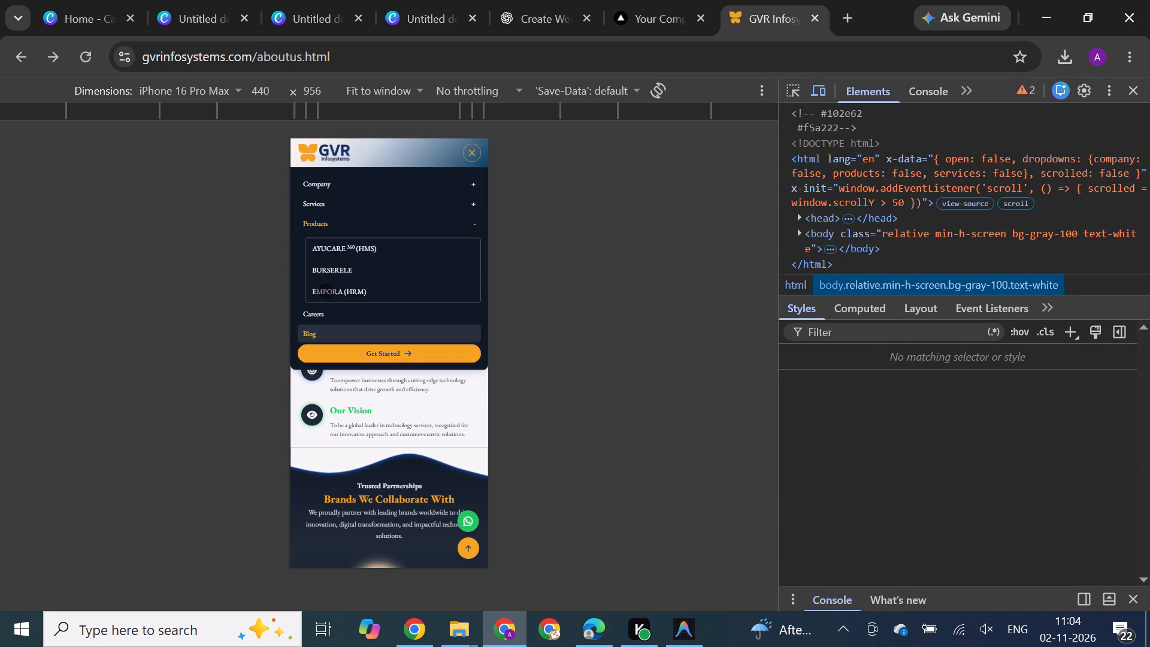
left_click(326, 292)
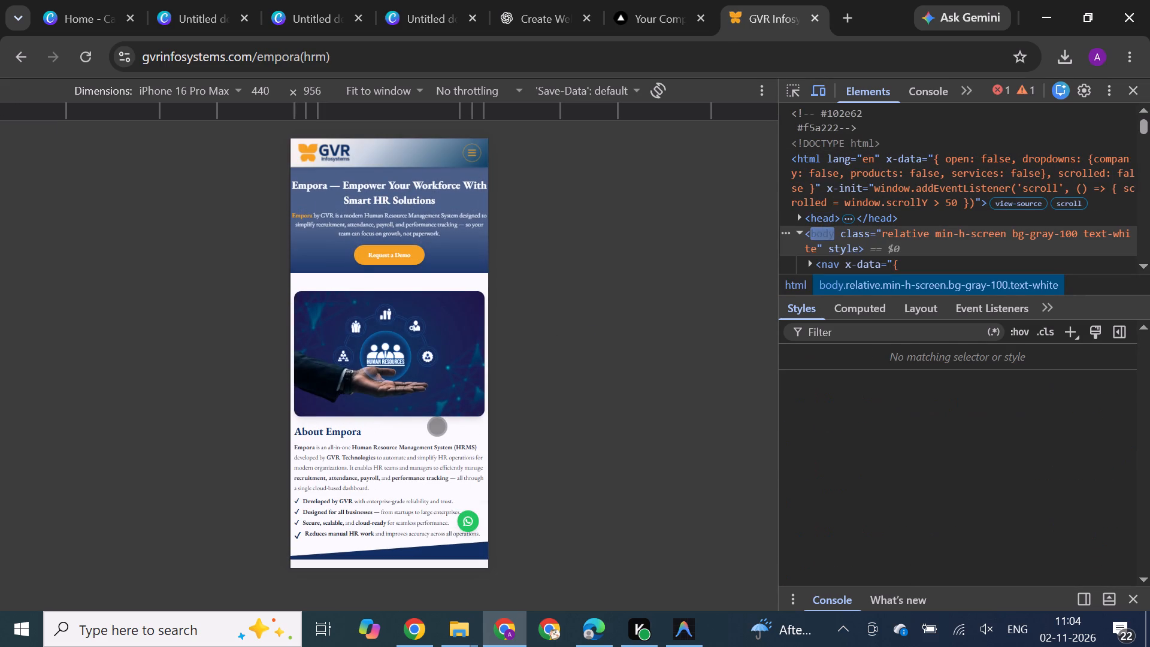
Capture a screen snip of the full emulated phone view of the Empora page, from its header through the About Empora section.
scroll(437, 427, "up", 3)
key("shift+super+s")
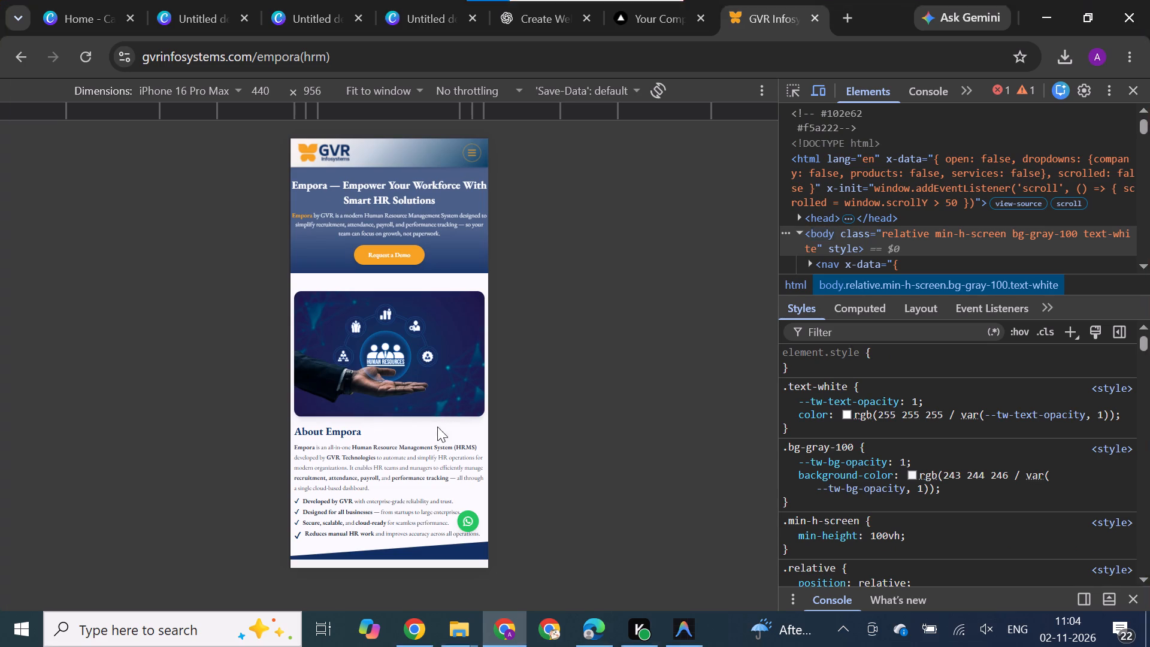
left_click_drag(289, 137, 365, 279)
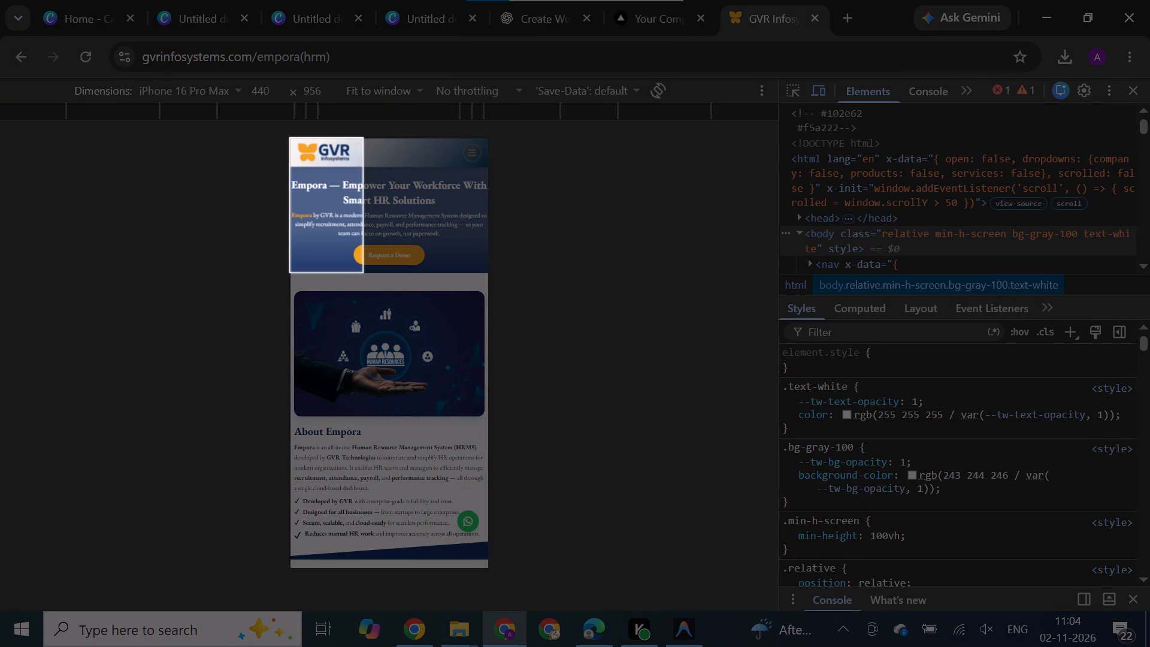
left_click_drag(365, 279, 476, 493)
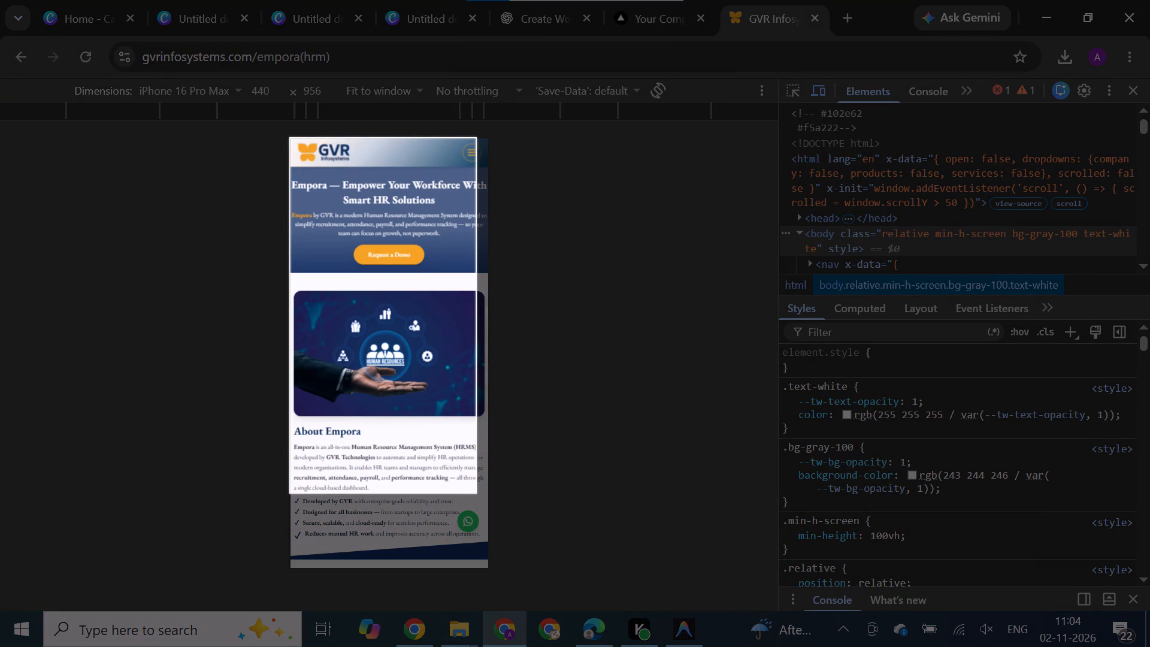
left_click_drag(476, 493, 507, 491)
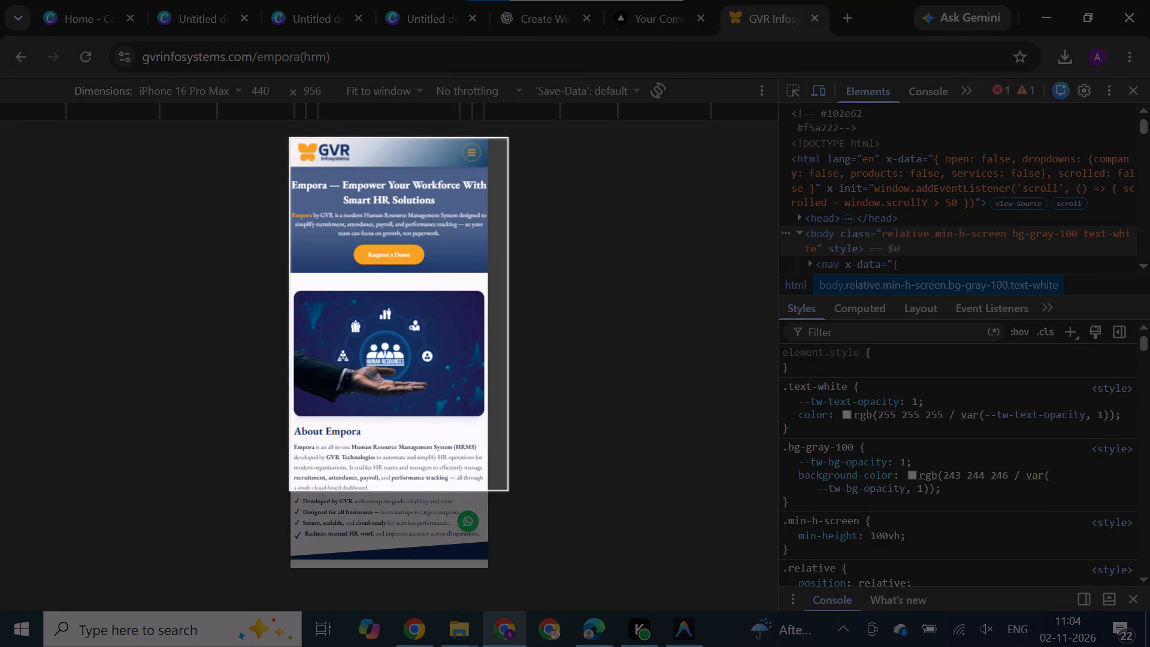
left_click_drag(507, 491, 489, 497)
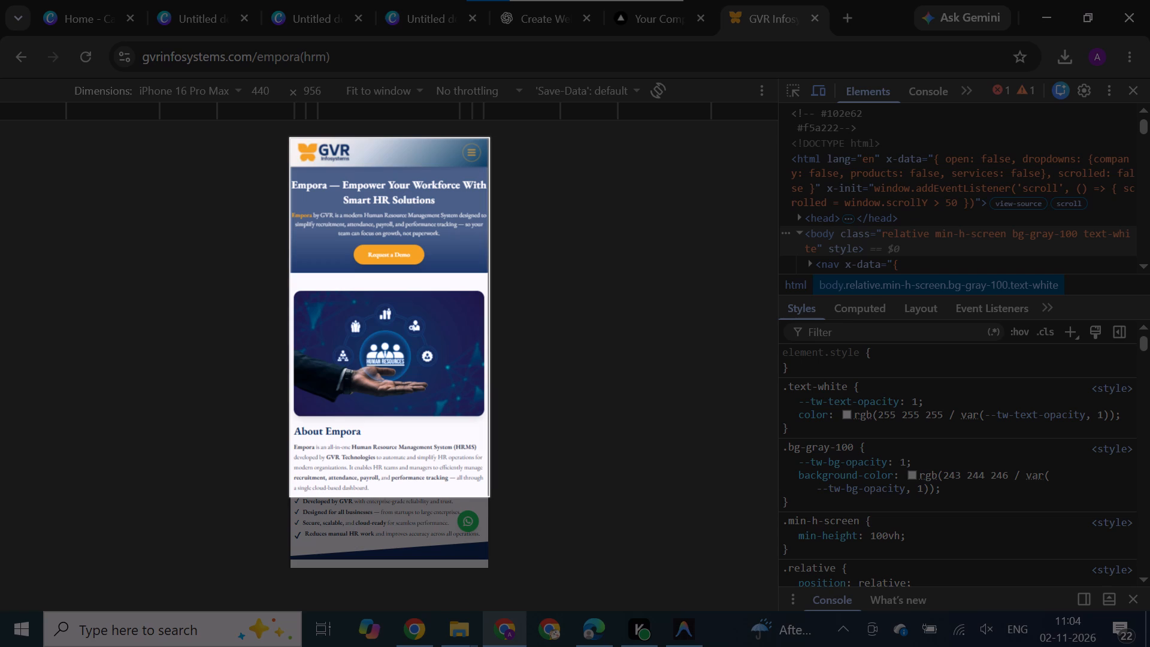
left_click_drag(489, 497, 498, 519)
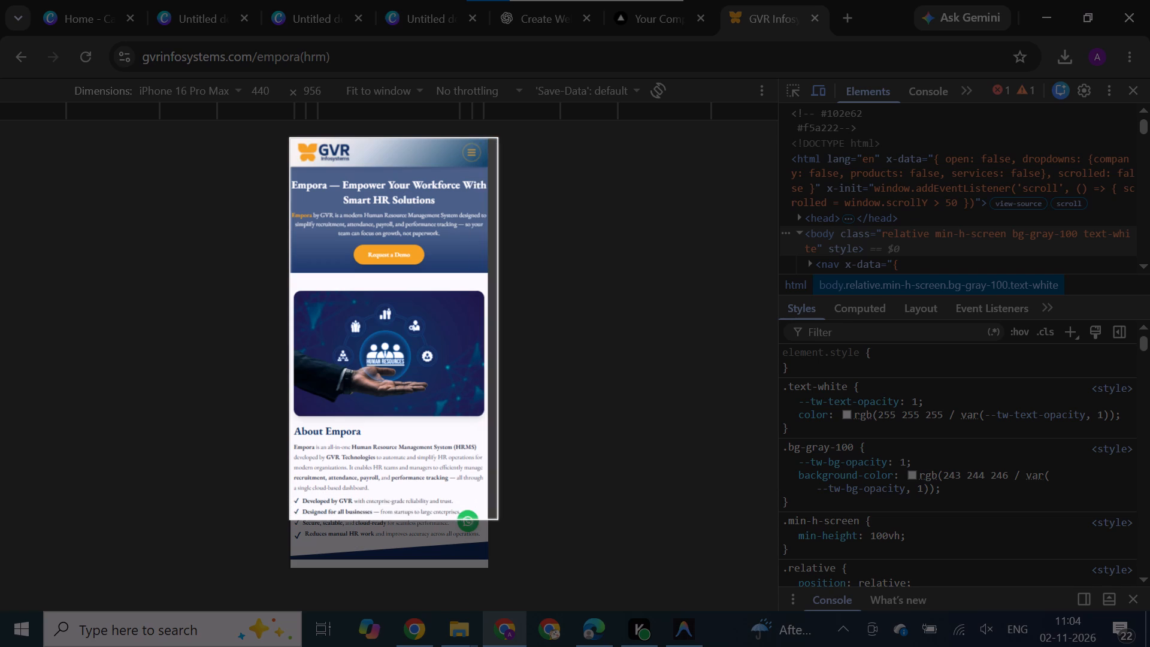
left_click_drag(498, 519, 482, 563)
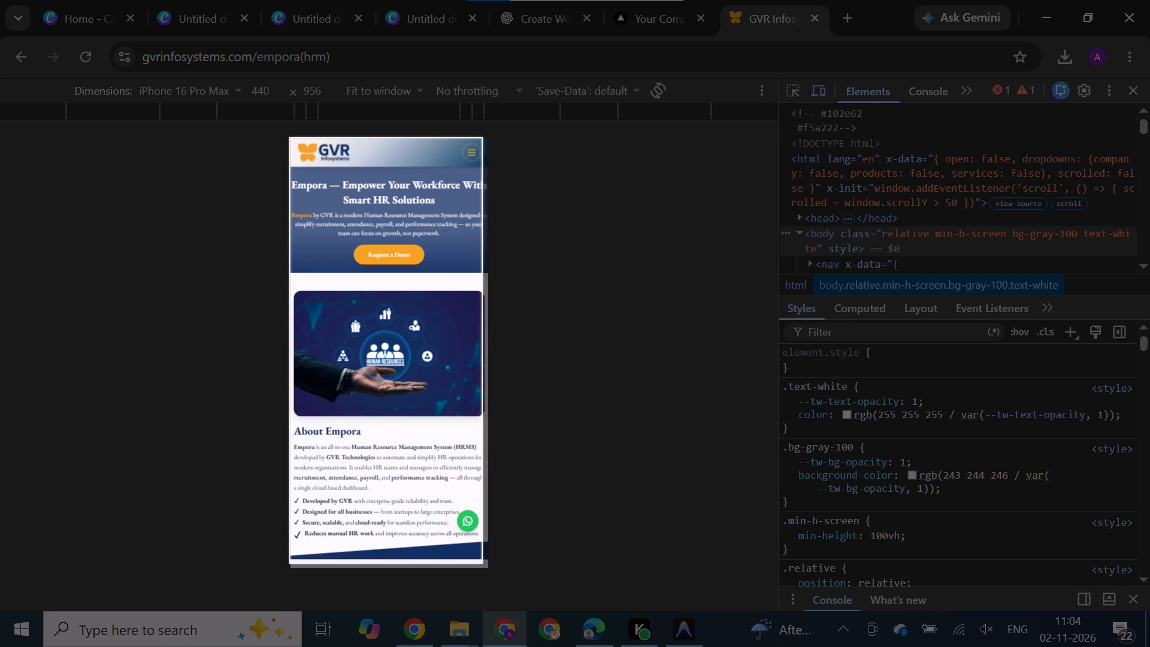
left_click_drag(482, 563, 485, 568)
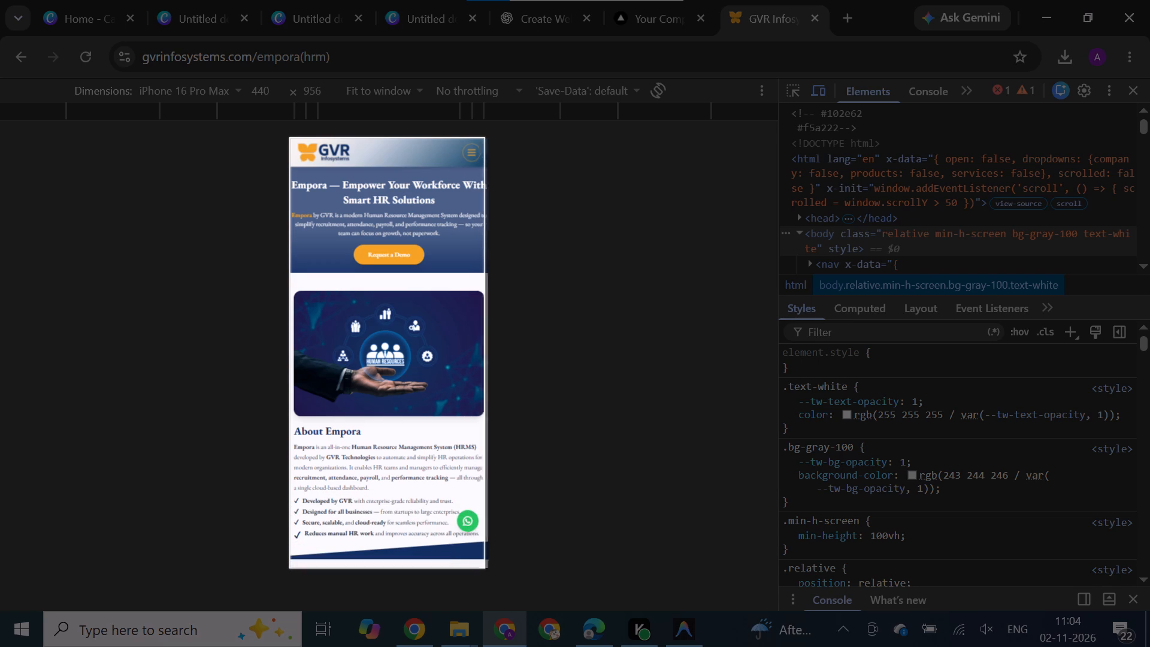
left_click_drag(485, 568, 488, 569)
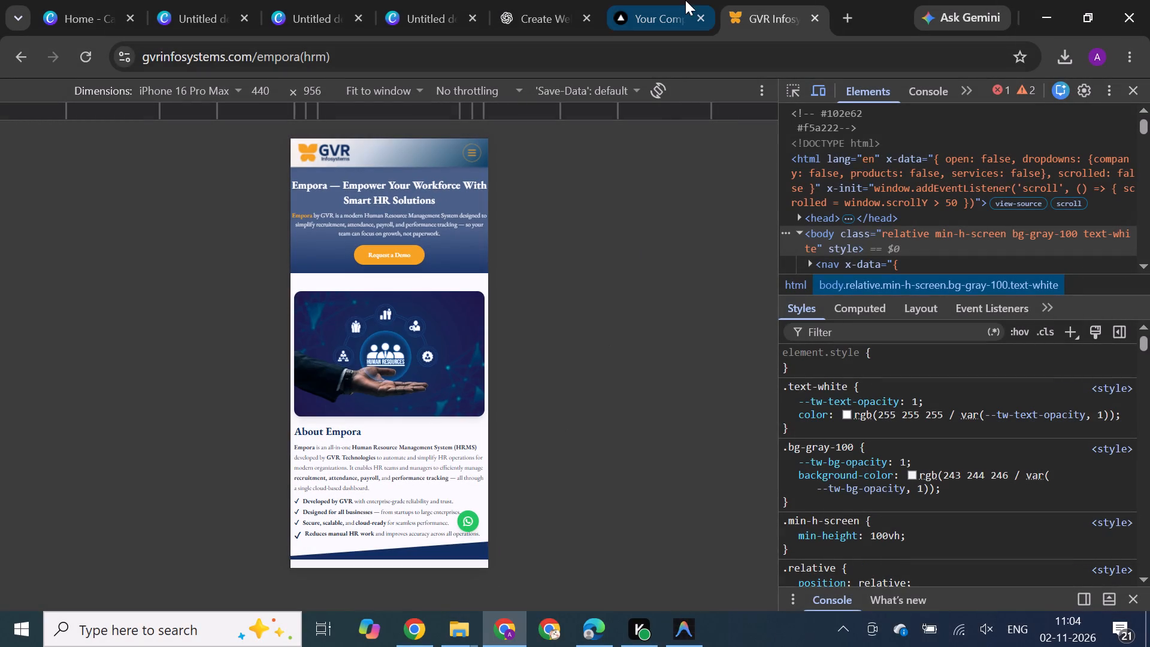
Paste the Empora snip into the blank 320 x 568 px Canva design, align it to the page's top-left corner and scale it to full width.
left_click(165, 0)
left_click(538, 331)
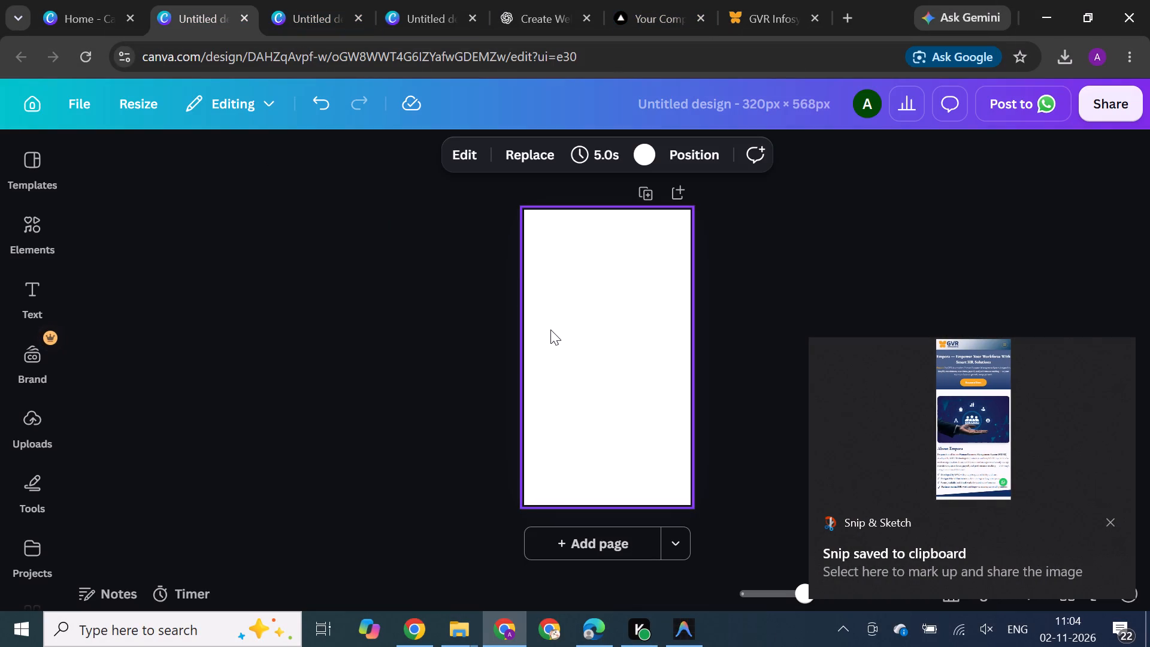
key("ctrl+v")
left_click_drag(630, 318, 620, 271)
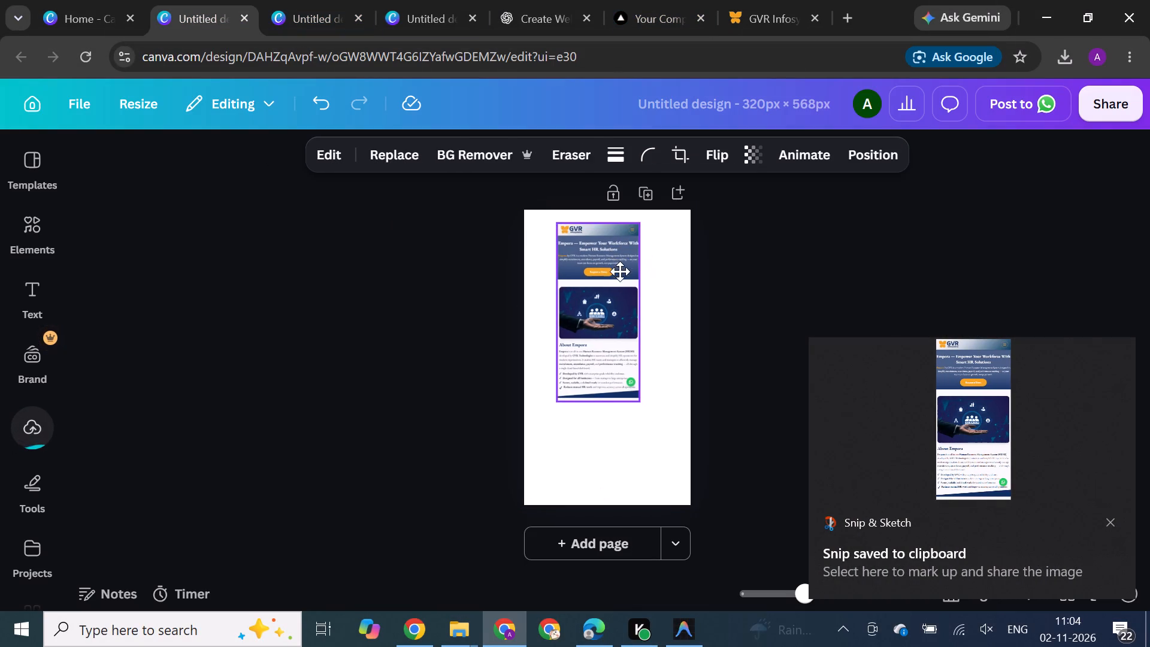
left_click_drag(620, 271, 585, 259)
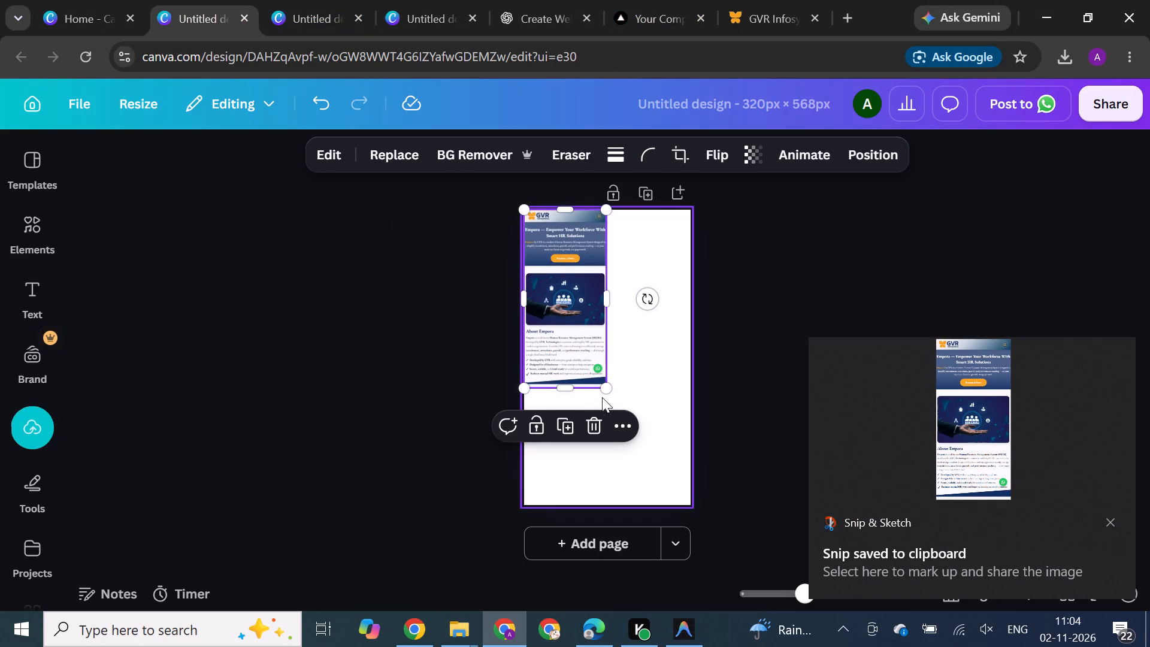
left_click_drag(609, 387, 710, 540)
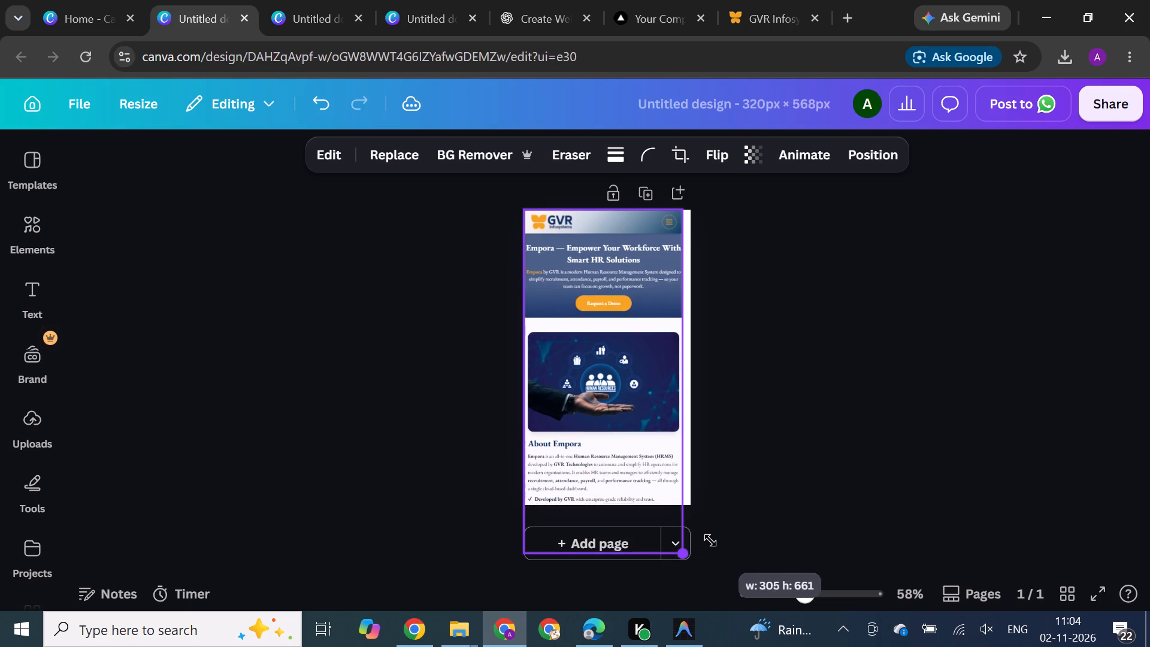
left_click_drag(710, 540, 728, 559)
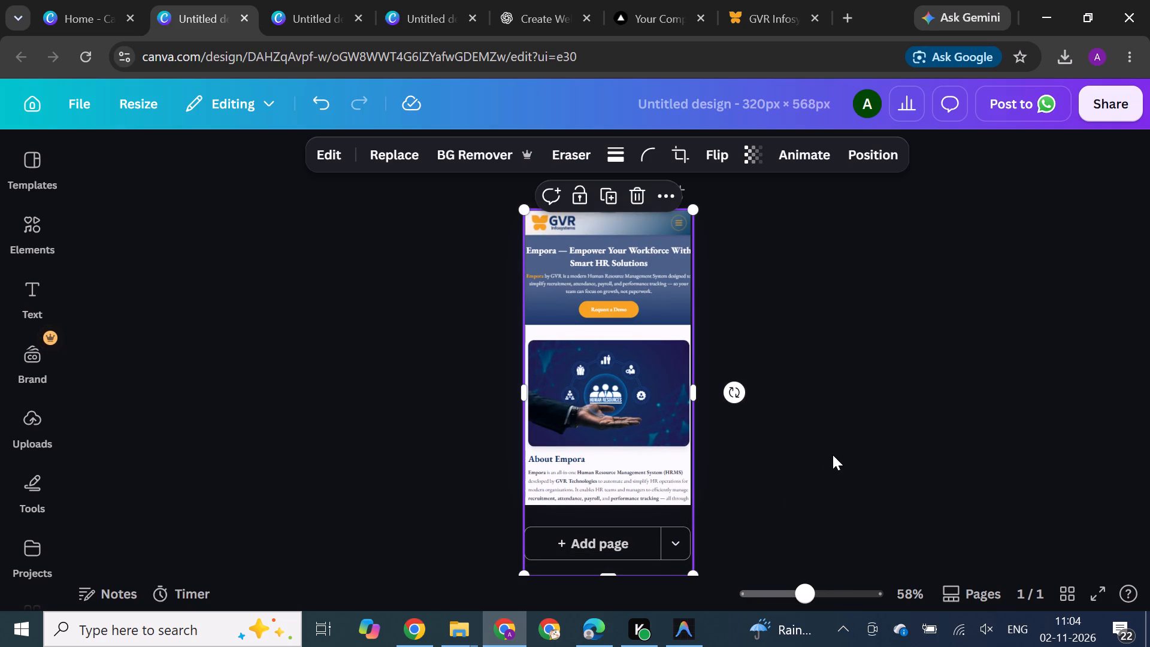
left_click(833, 455)
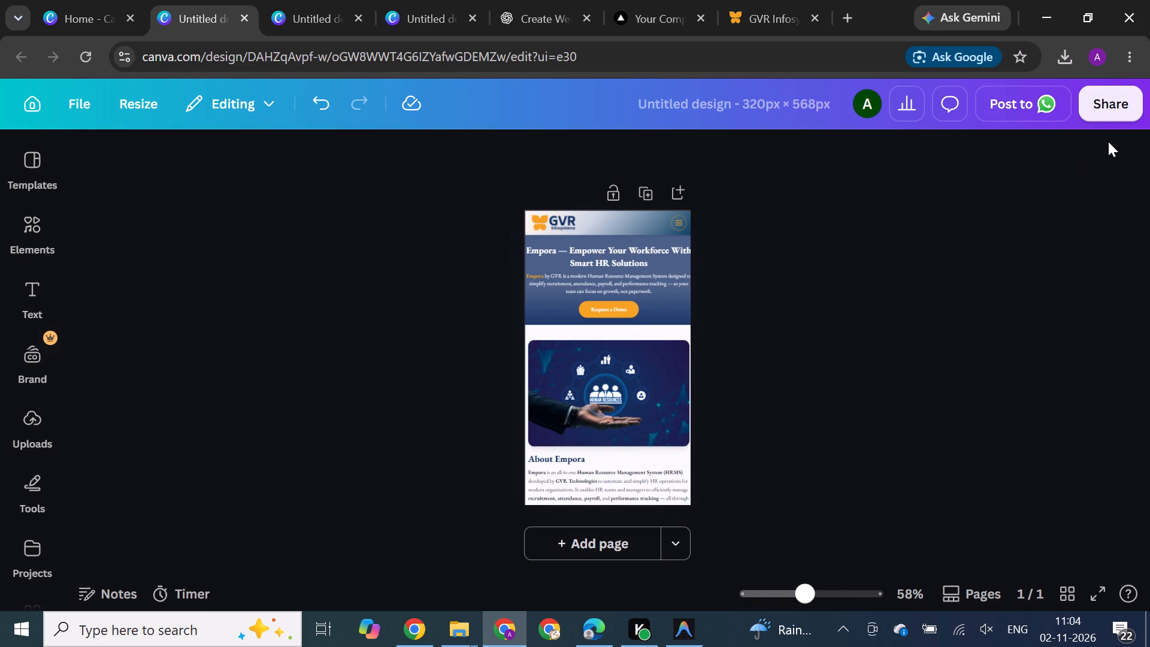
Download the Empora mobile design as a PNG at 320 × 568 px.
left_click(1116, 113)
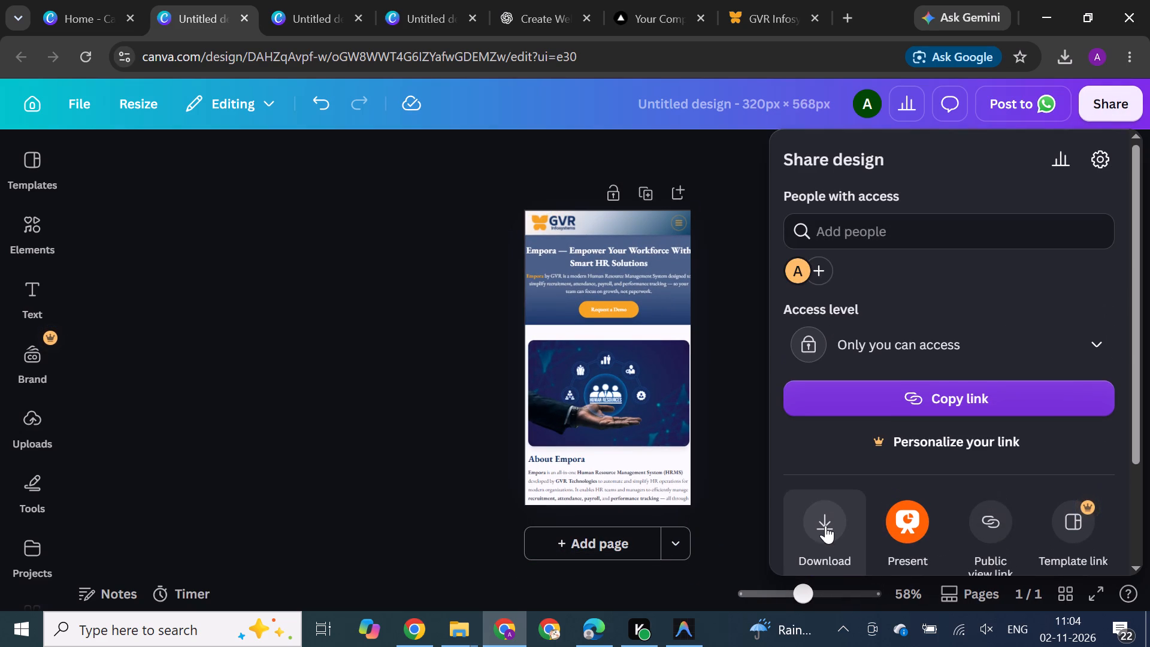
left_click(825, 525)
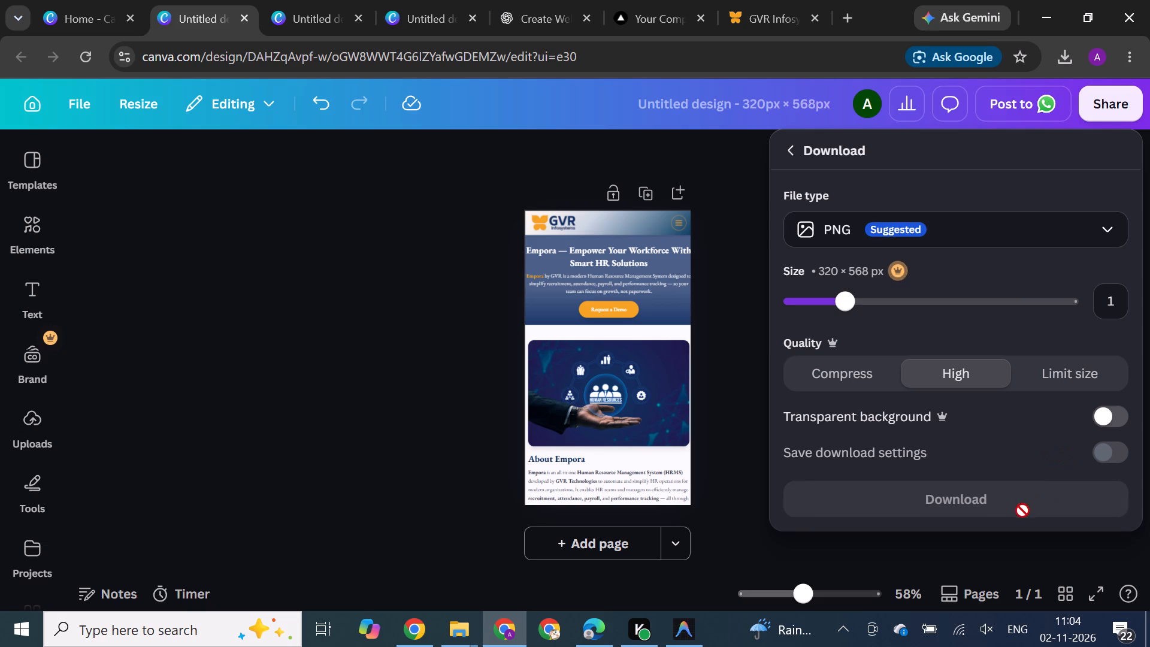
left_click(1010, 515)
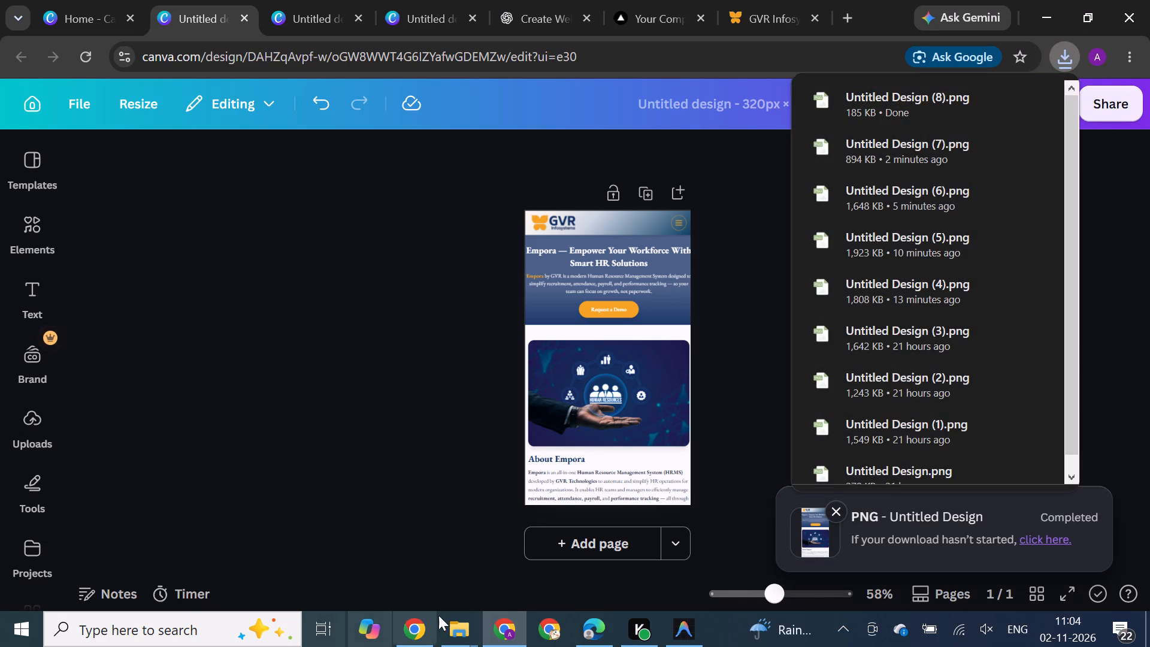
Copy the Untitled Design (8) image from the Downloads folder in File Explorer.
left_click(462, 635)
left_click(423, 587)
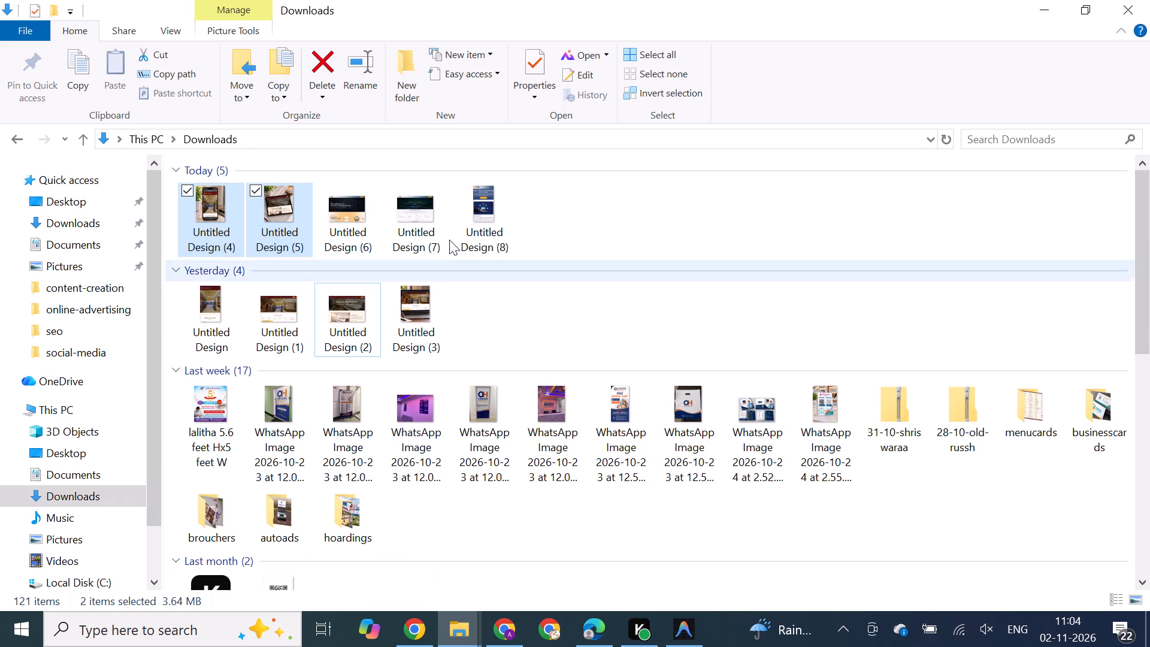
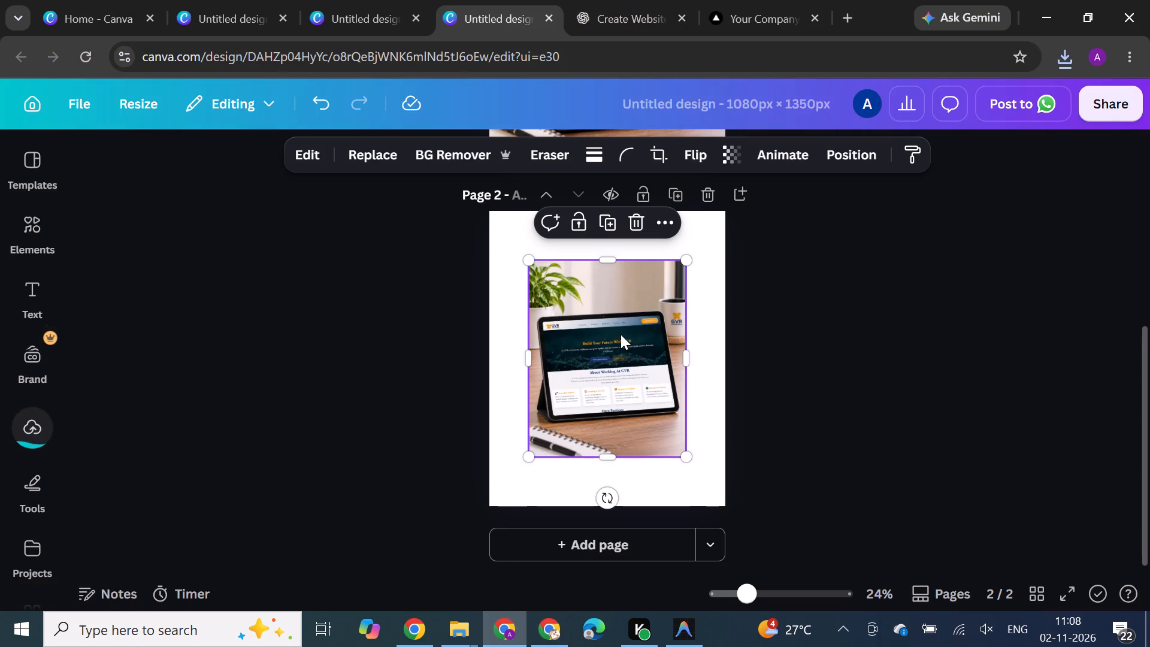
right_click(621, 334)
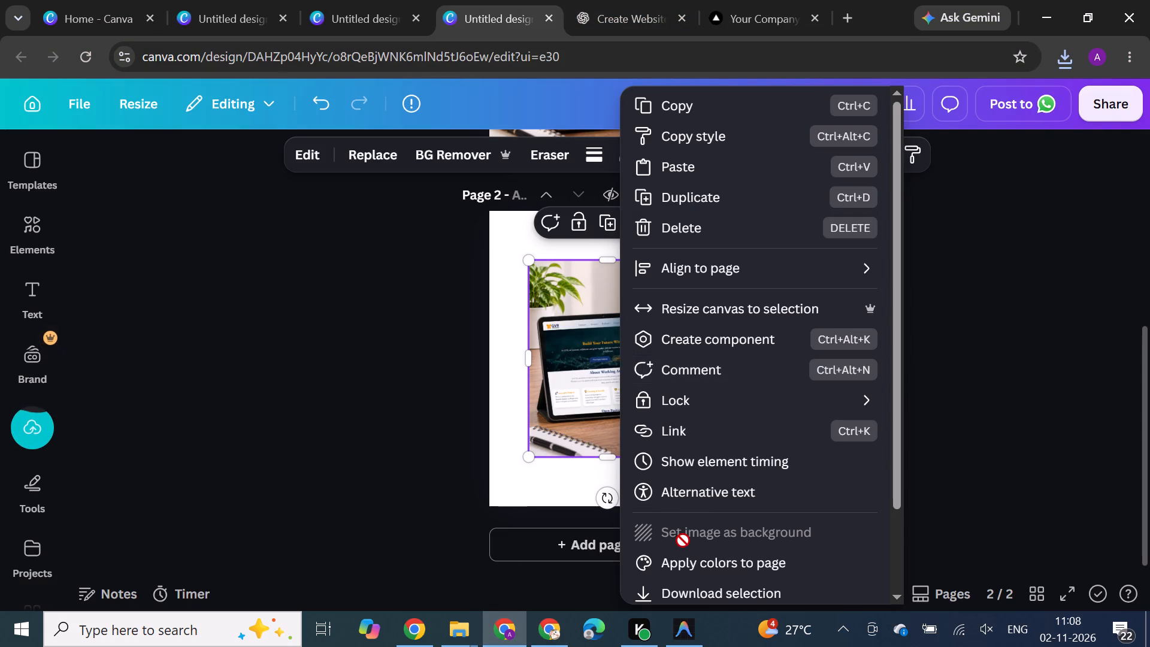
left_click(683, 540)
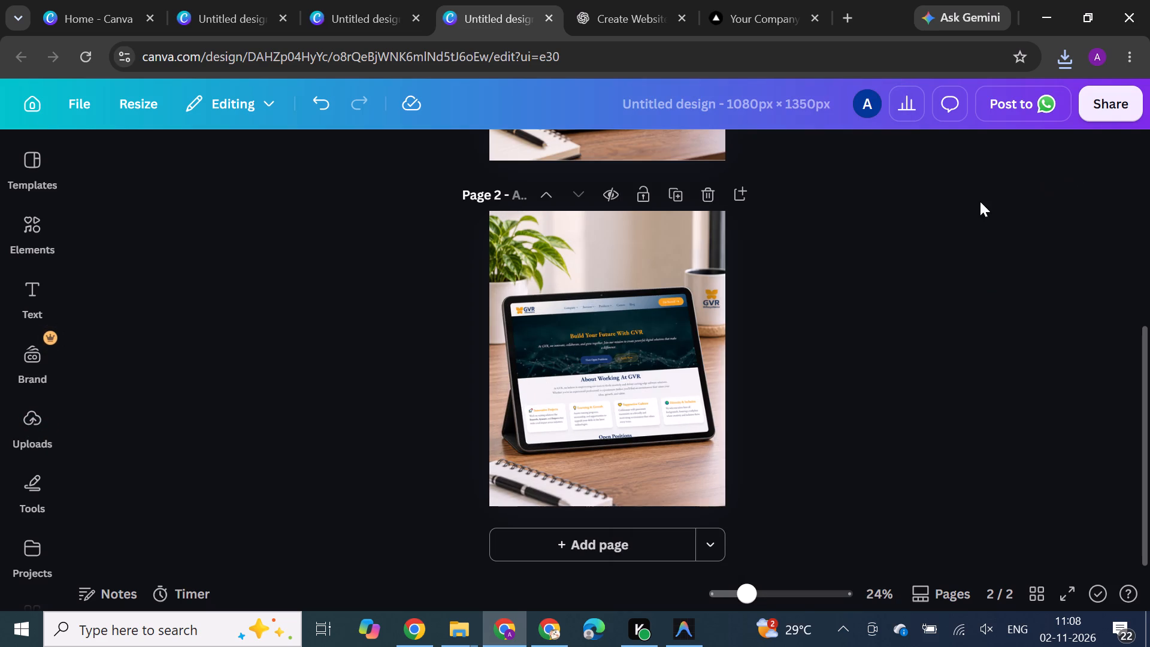
Delete the laptop mockup page and download the remaining tablet mockup page as a 1,080 × 1,350 px PNG.
scroll(707, 276, "up", 4)
left_click(704, 187)
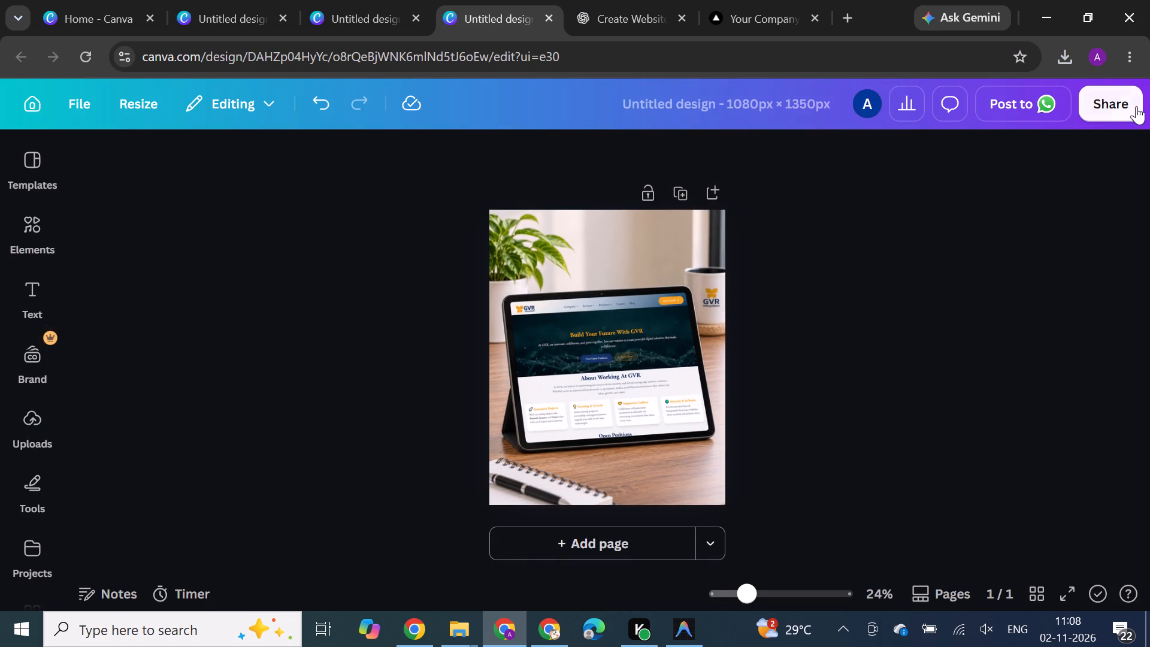
left_click(1123, 108)
left_click(822, 537)
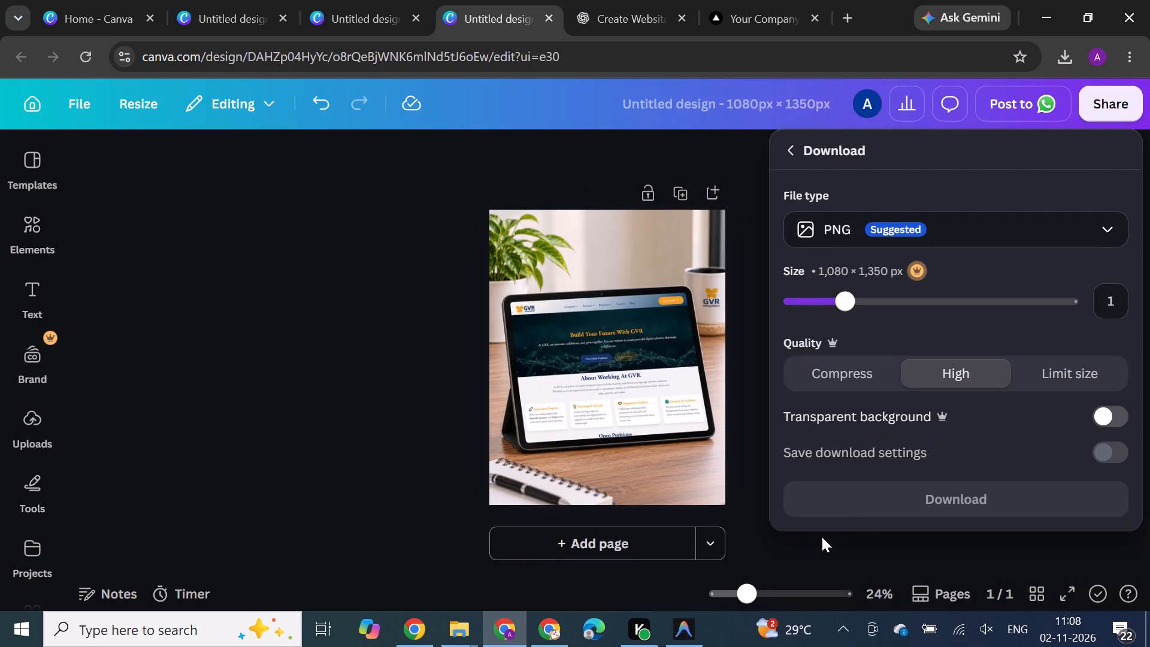
left_click(852, 504)
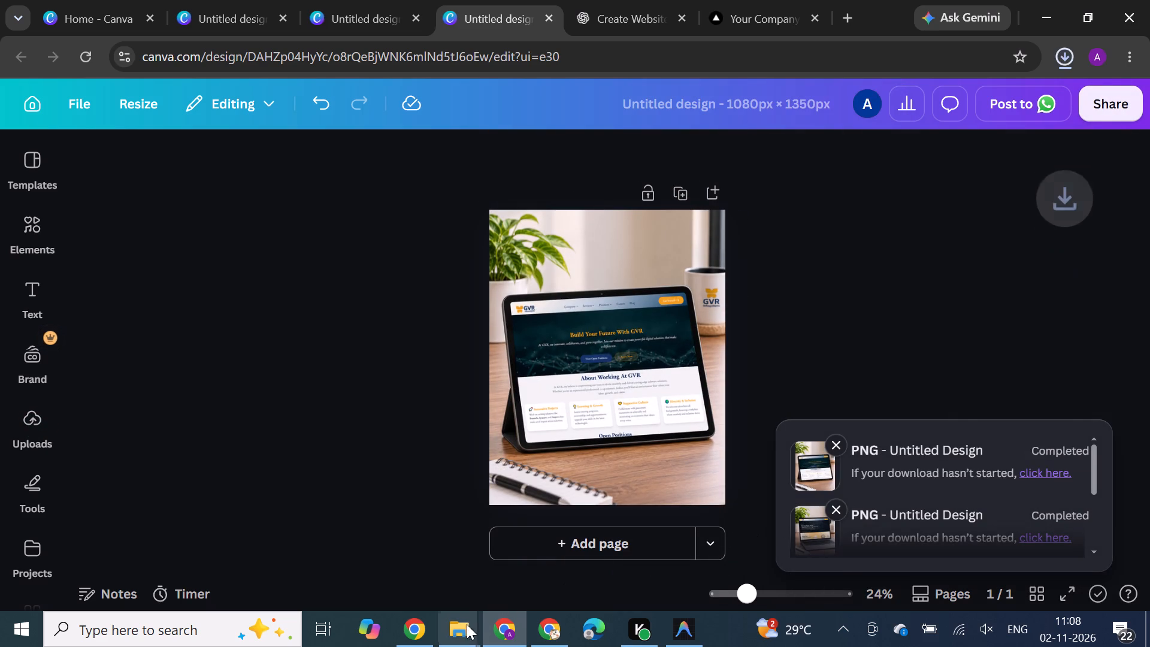
Copy Untitled Design (11) from Downloads into the our-work websites folder.
left_click(473, 637)
left_click(410, 560)
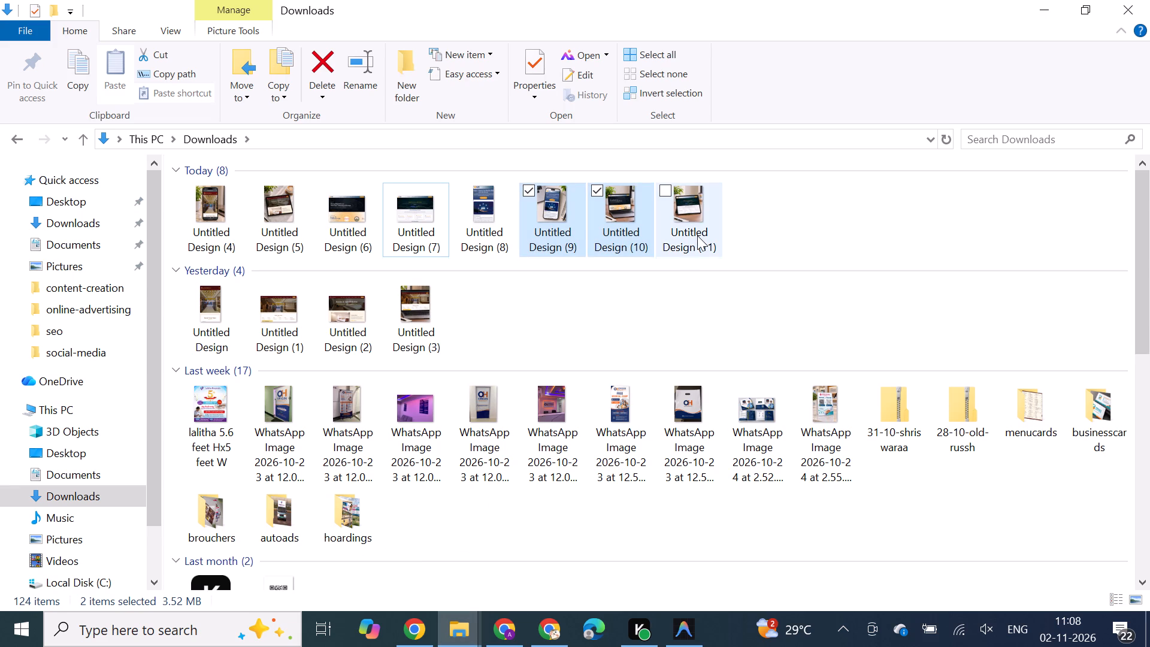
left_click(697, 235)
key("ctrl+c")
left_click(474, 643)
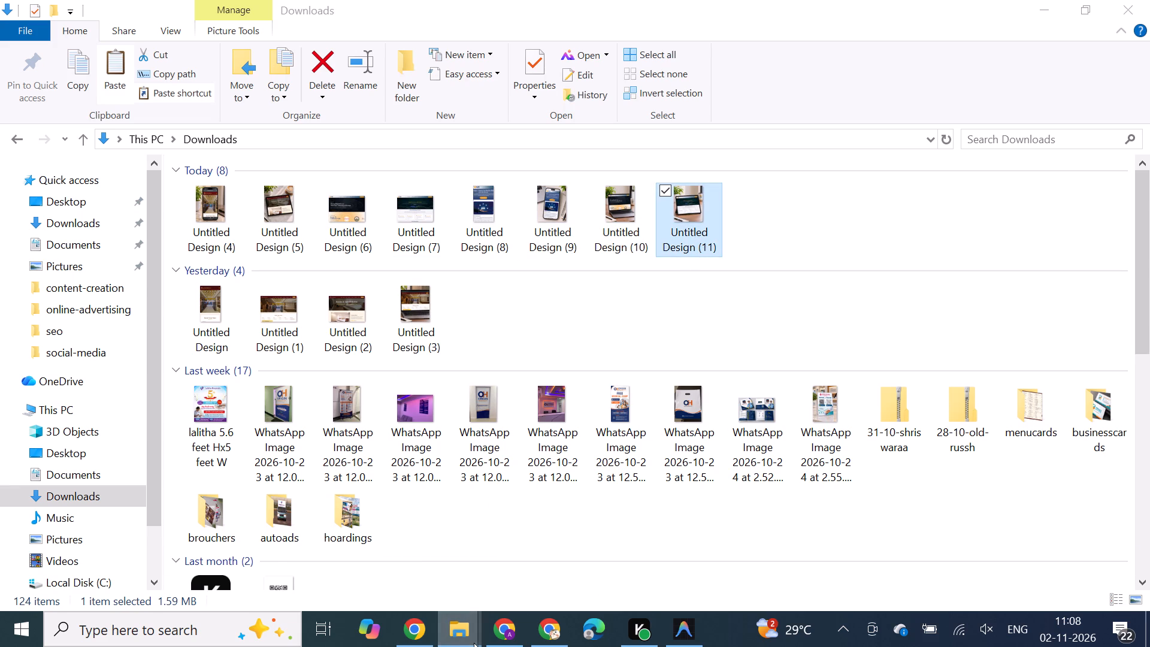
left_click(537, 534)
key("ctrl+v")
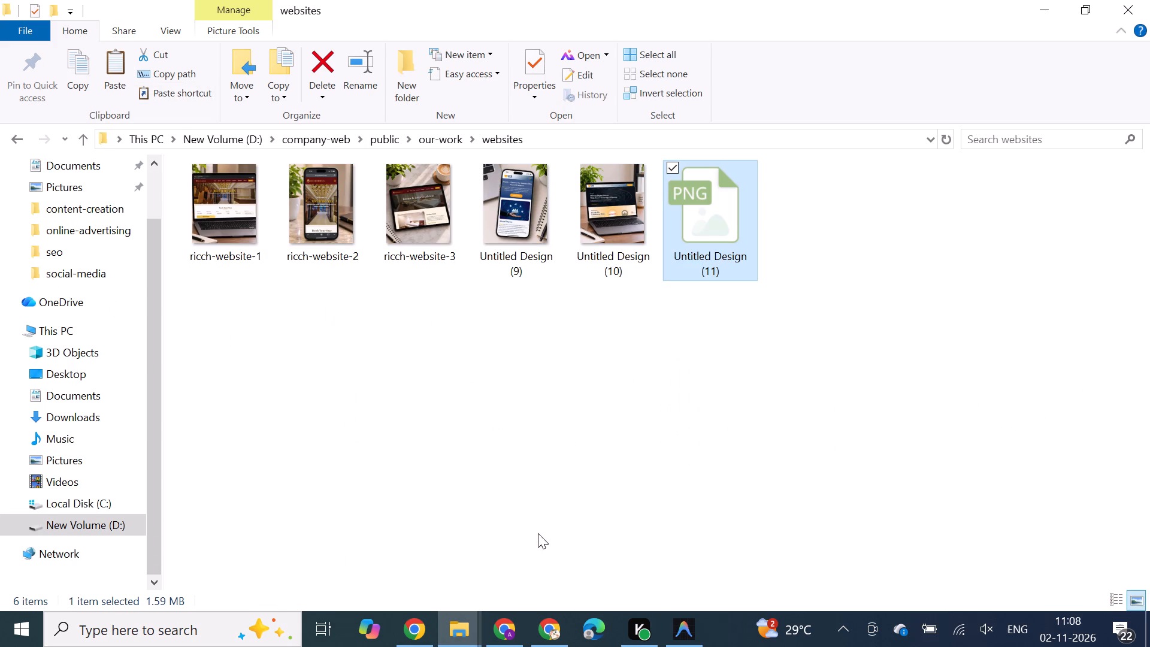
Rename the phone mockup file Untitled Design (9) as gvr-website-1.
left_click(530, 216)
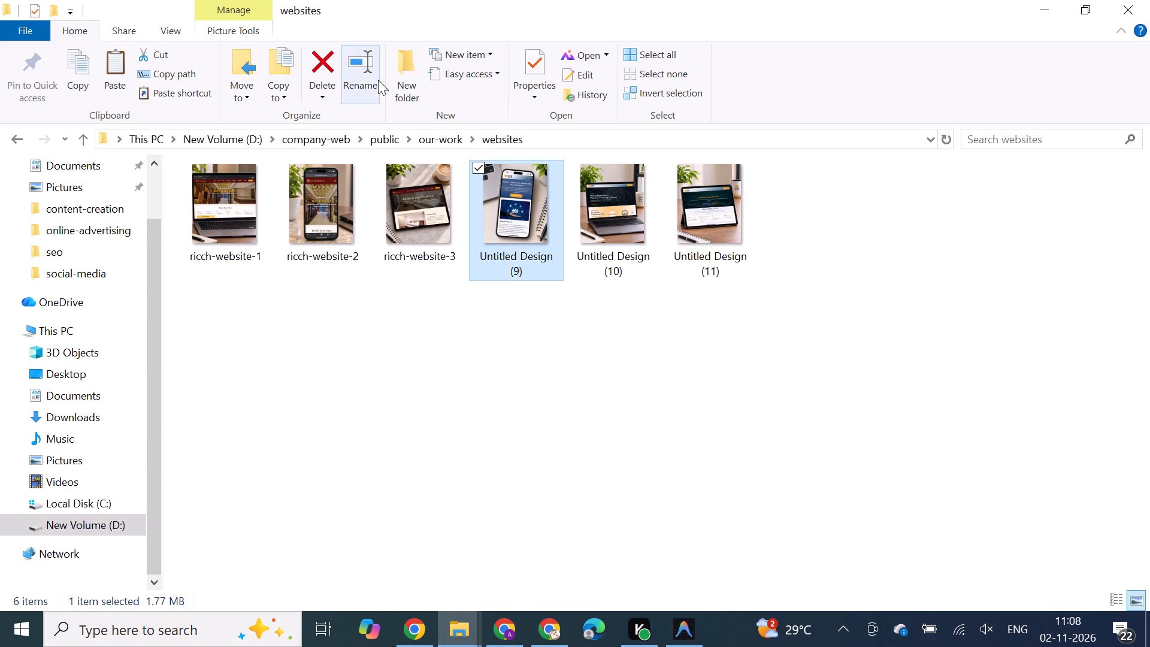
left_click(378, 80)
type("gvr-website-1")
key("Return")
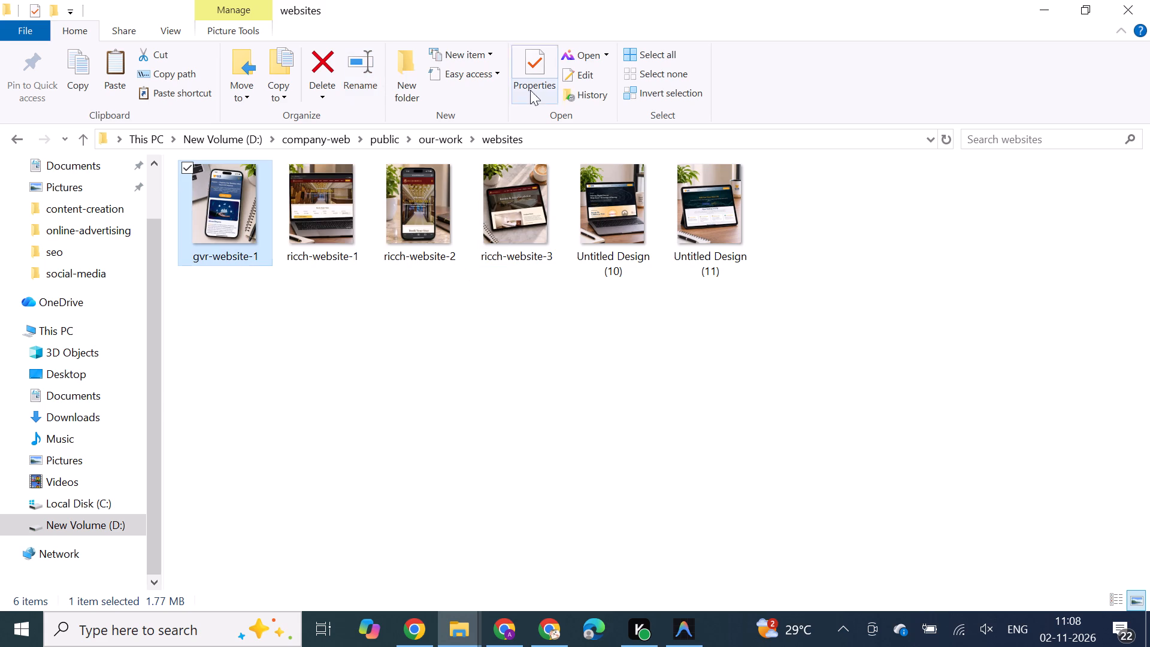
Copy the file name text of gvr-website-1 without changing it.
left_click(215, 227)
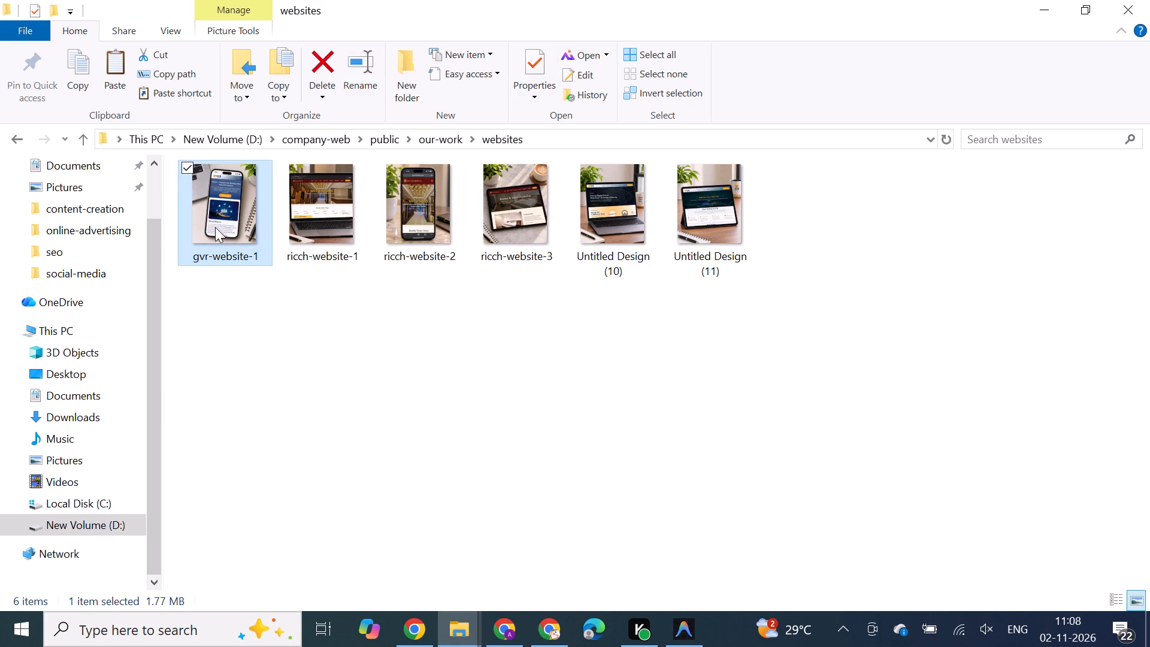
left_click(215, 227)
left_click(359, 77)
key("ctrl+c")
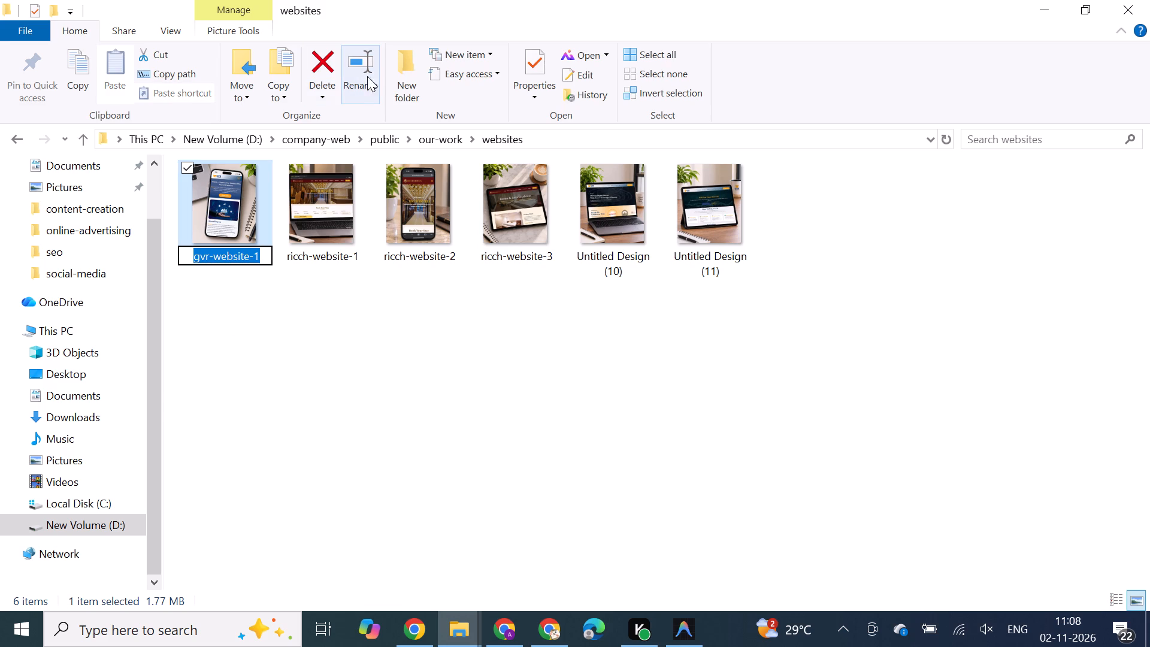
left_click(609, 439)
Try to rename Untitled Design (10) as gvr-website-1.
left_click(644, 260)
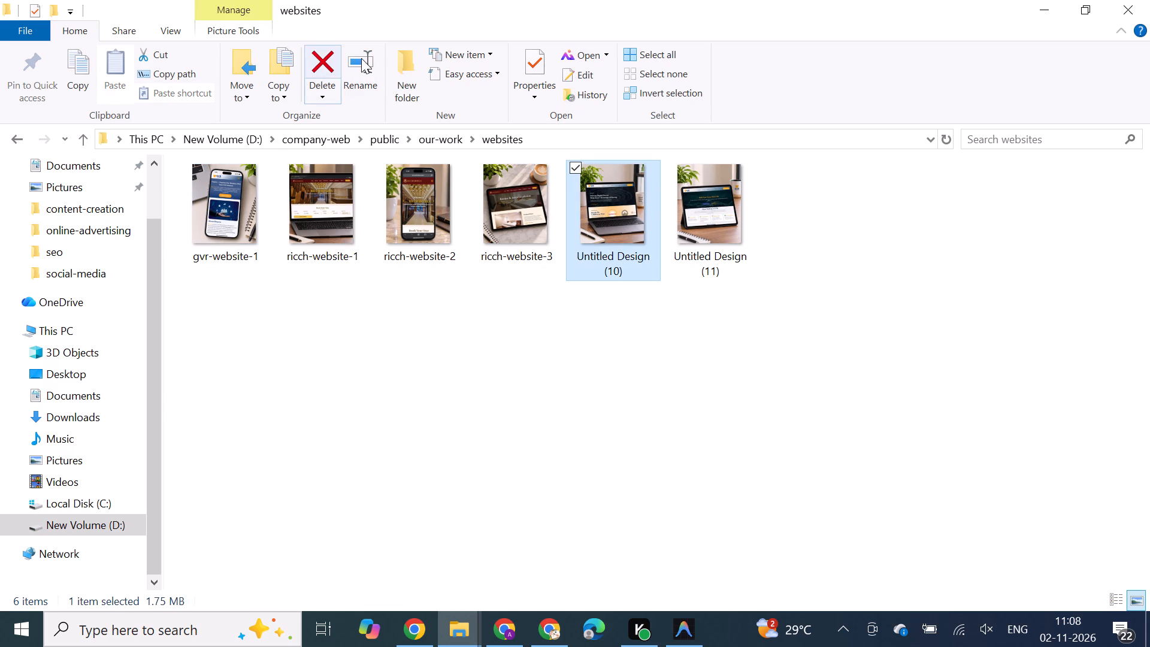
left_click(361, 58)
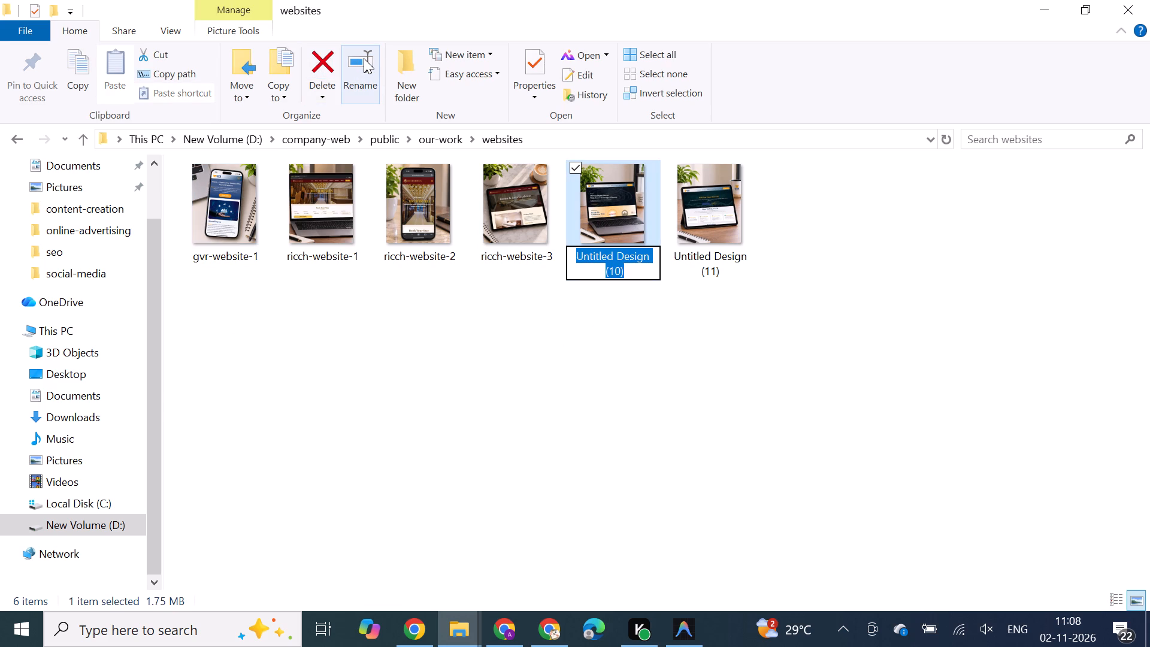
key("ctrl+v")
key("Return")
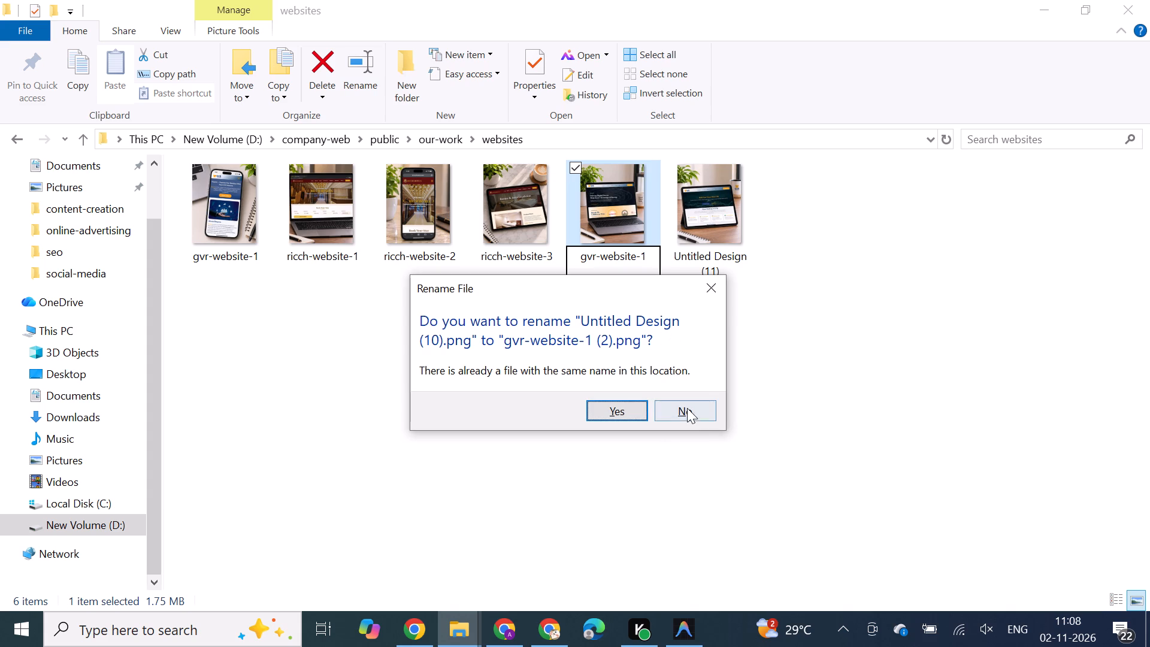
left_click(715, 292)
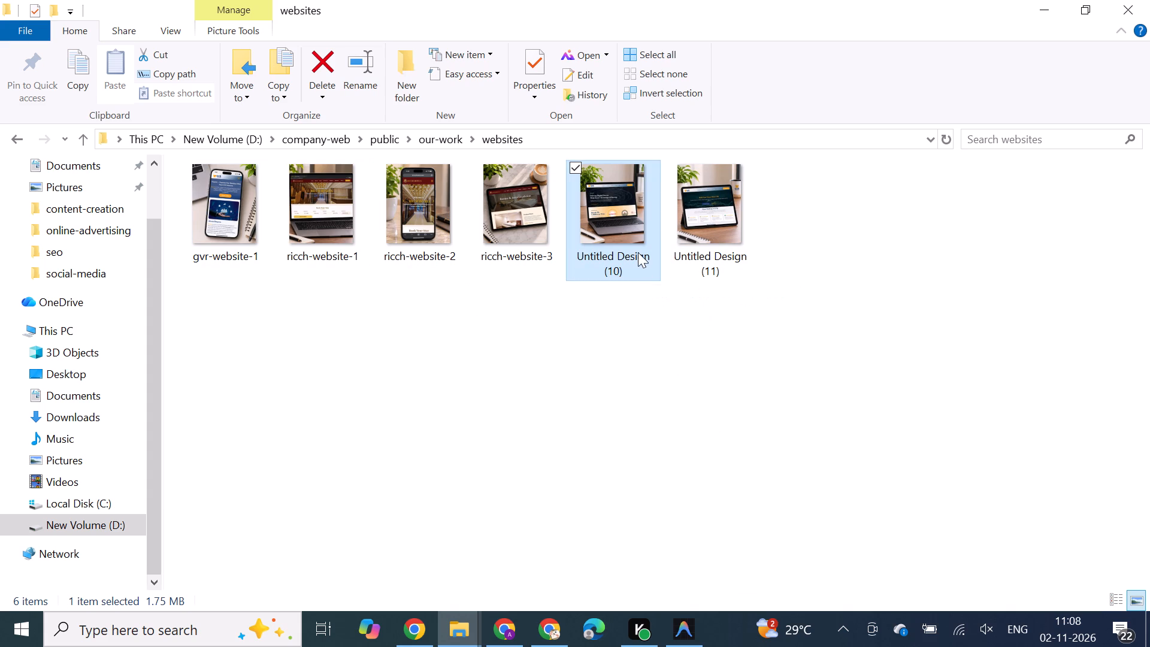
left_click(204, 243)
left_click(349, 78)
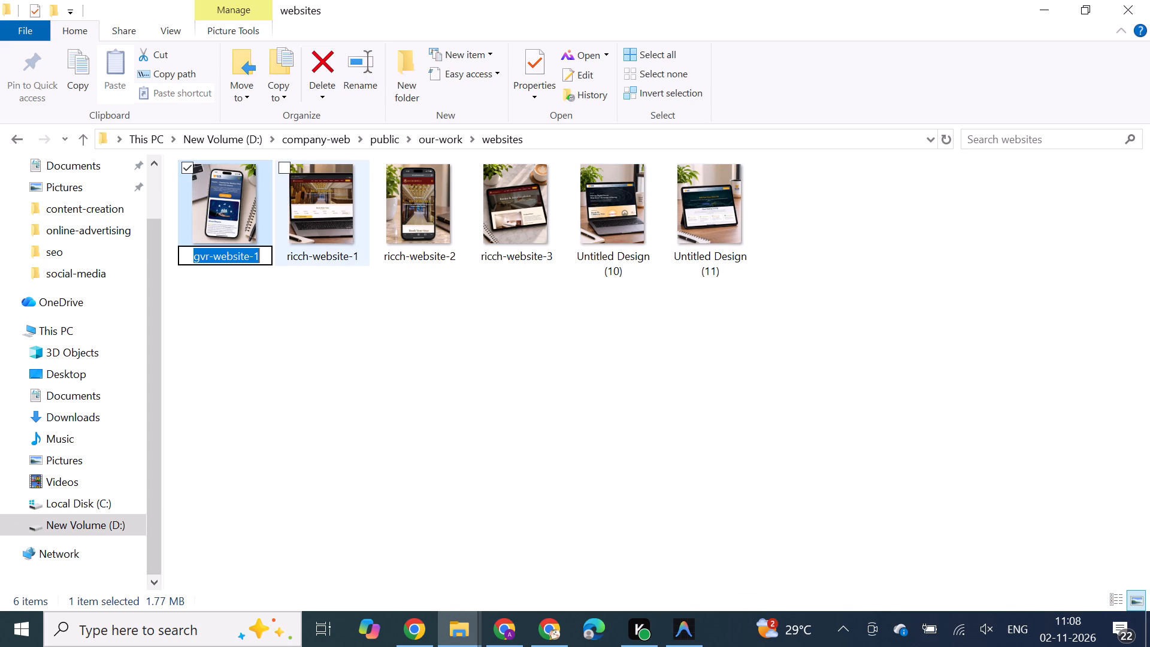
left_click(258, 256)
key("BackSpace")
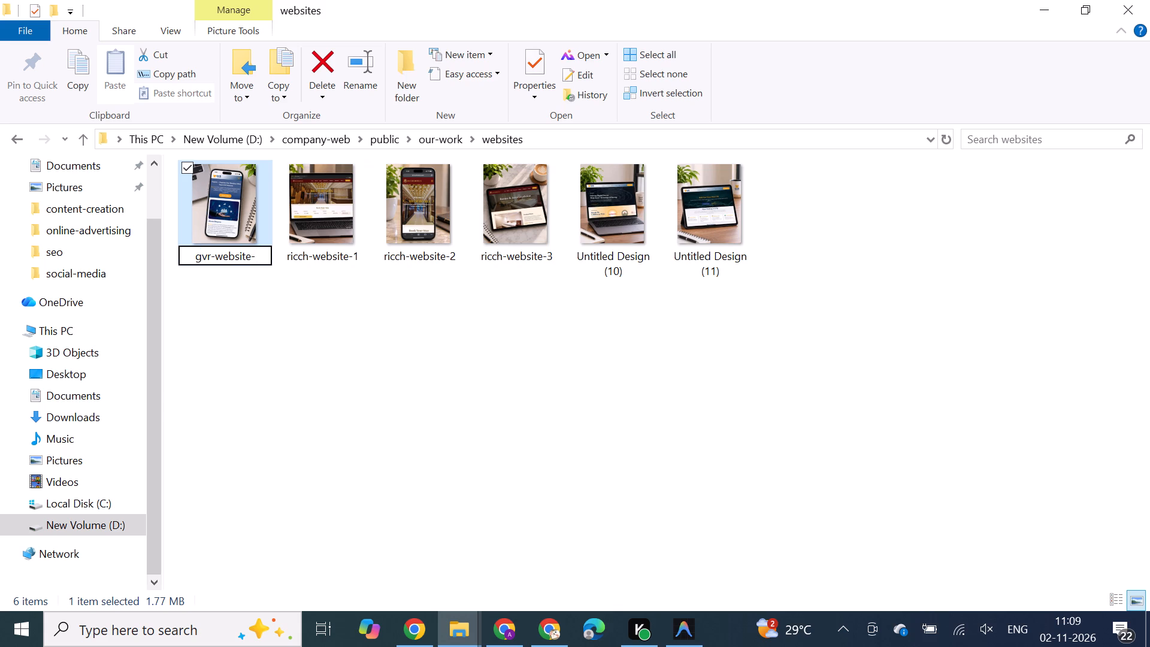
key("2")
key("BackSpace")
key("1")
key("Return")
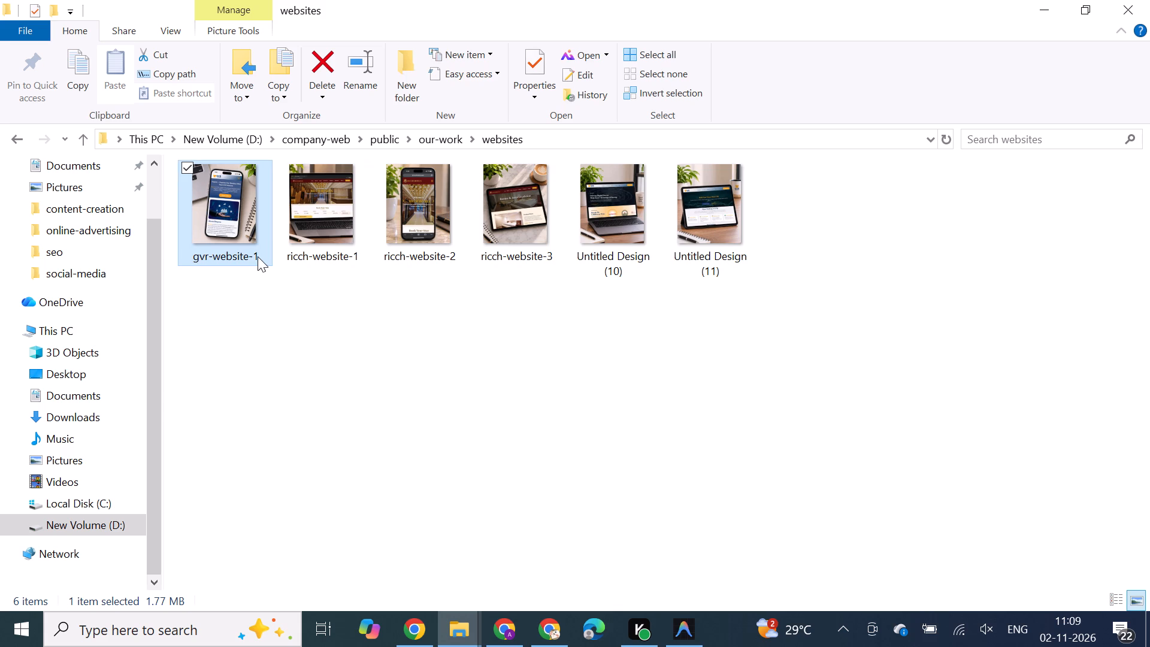
Rename the laptop mockup file Untitled Design (10) as gvr-website-2, reusing the copied name.
left_click(601, 220)
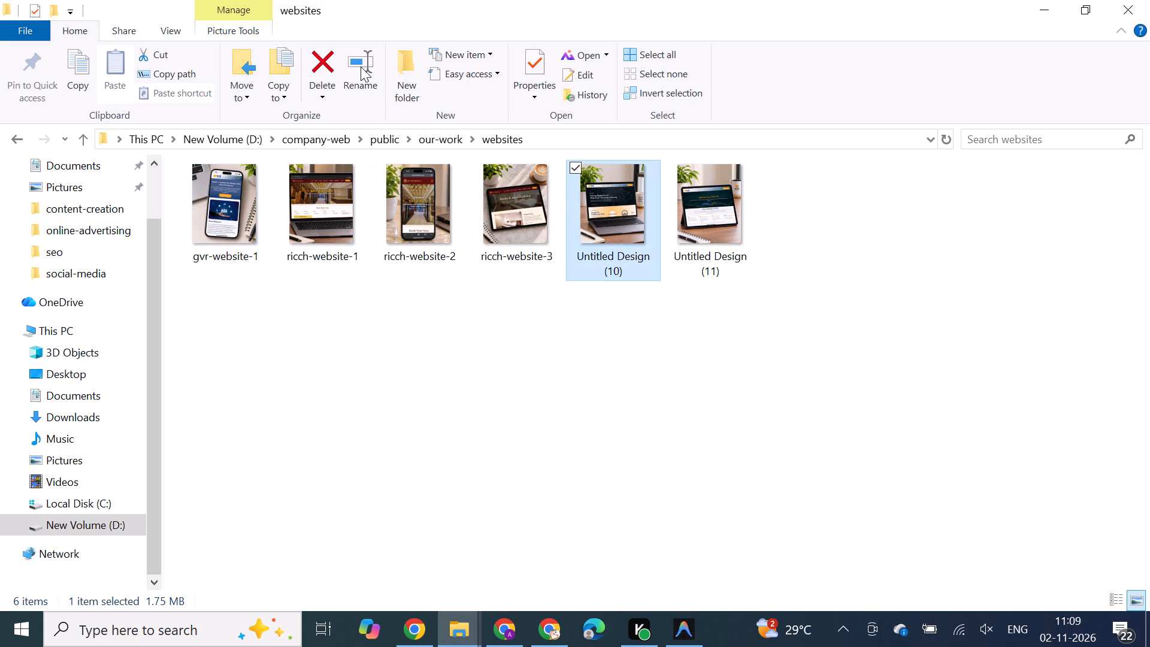
left_click(361, 66)
key("ctrl+v")
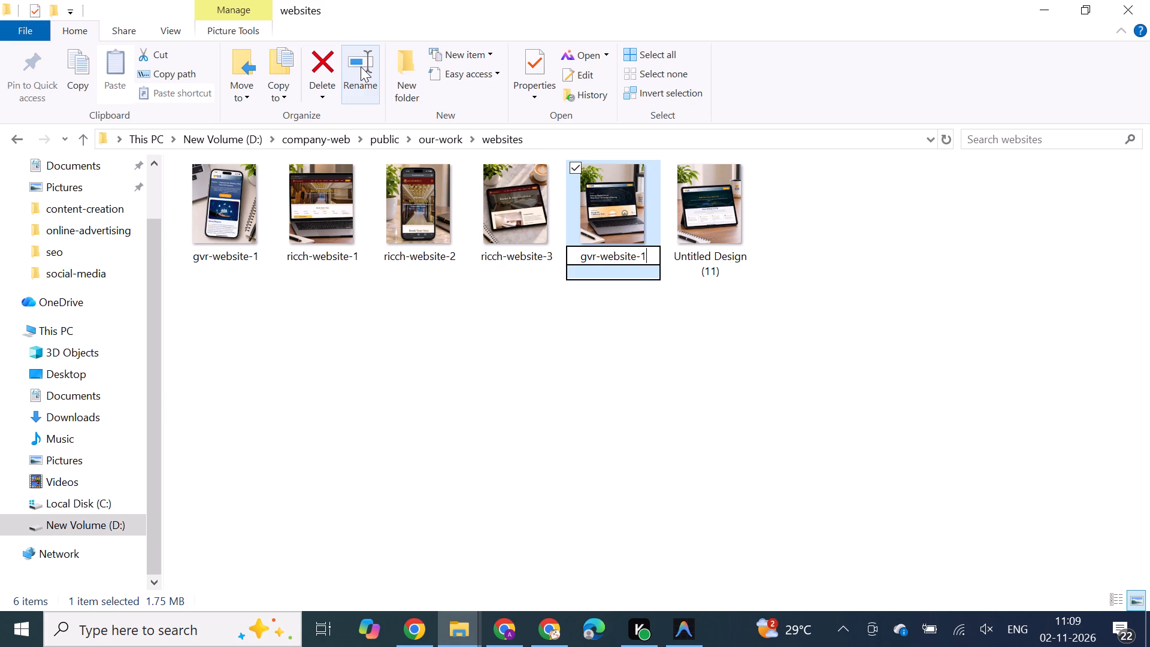
key("BackSpace")
key("2")
key("Return")
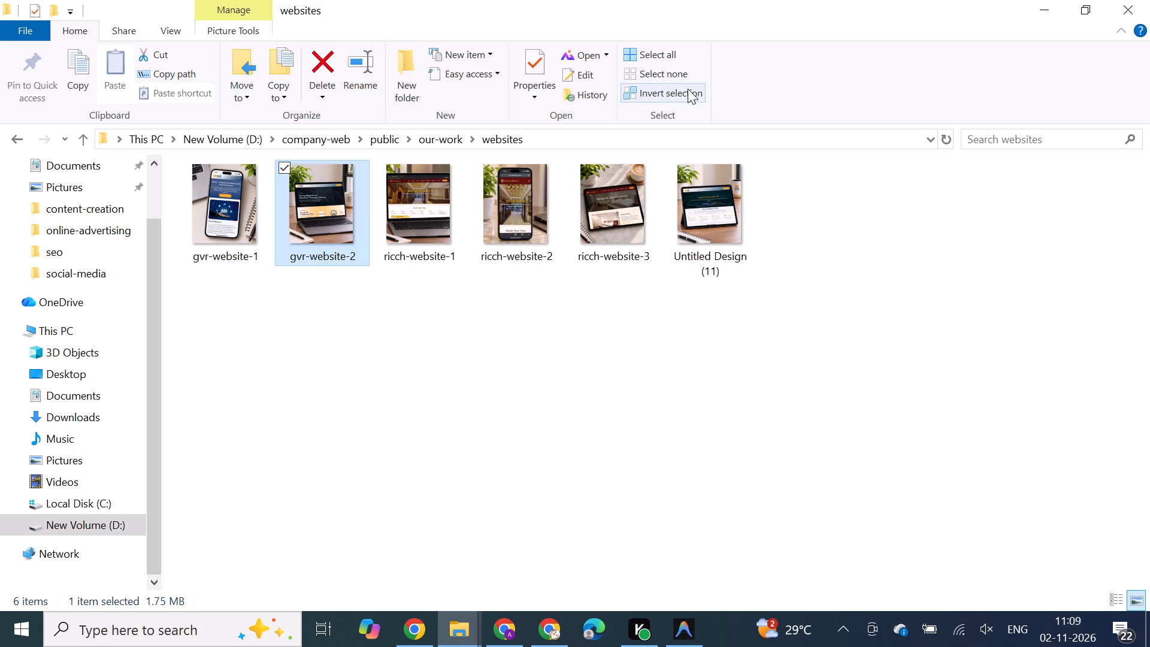
Rename the tablet mockup file Untitled Design (11) as gvr-website-3, reusing the copied name.
left_click(715, 202)
left_click(345, 71)
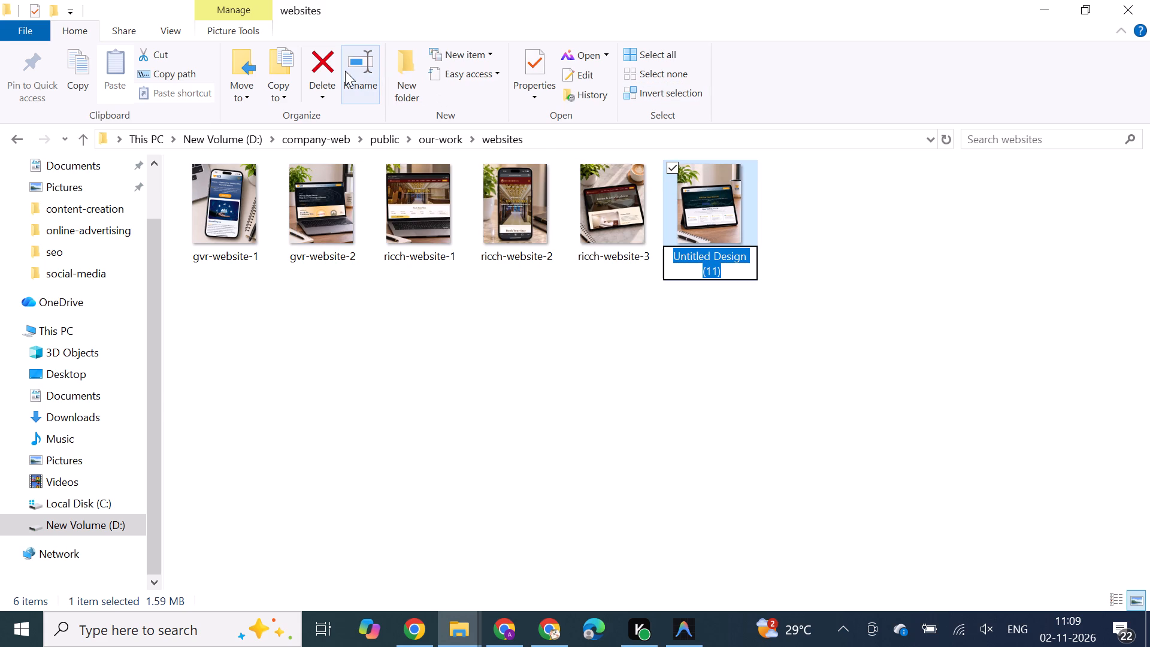
key("ctrl+v")
key("BackSpace")
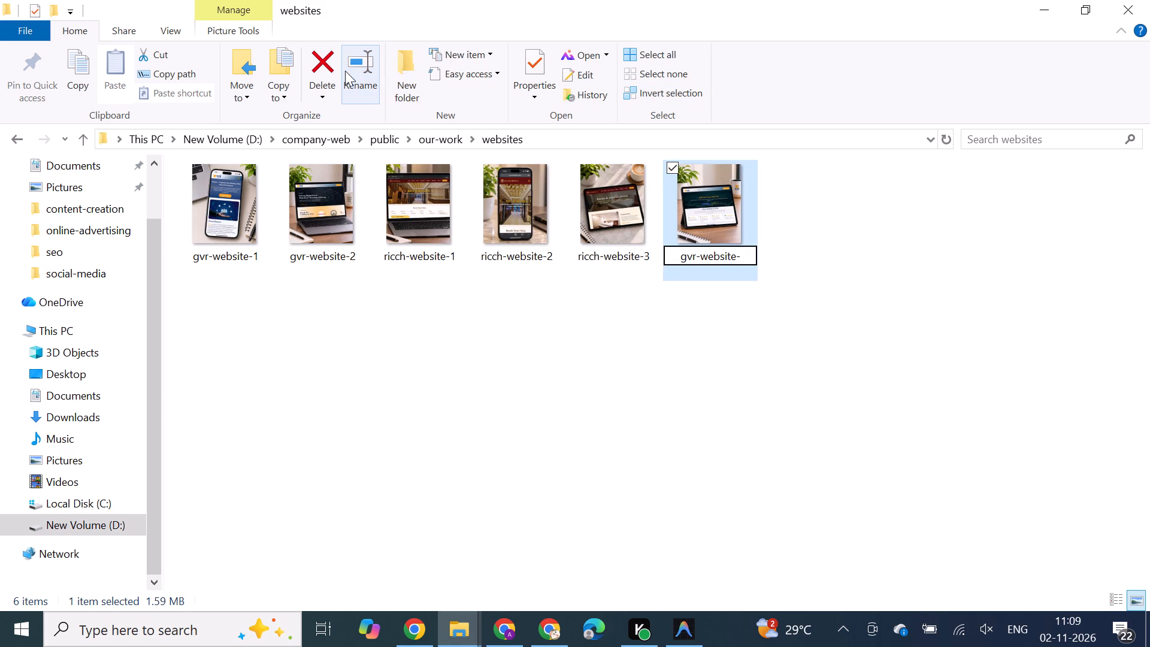
key("3")
key("Return")
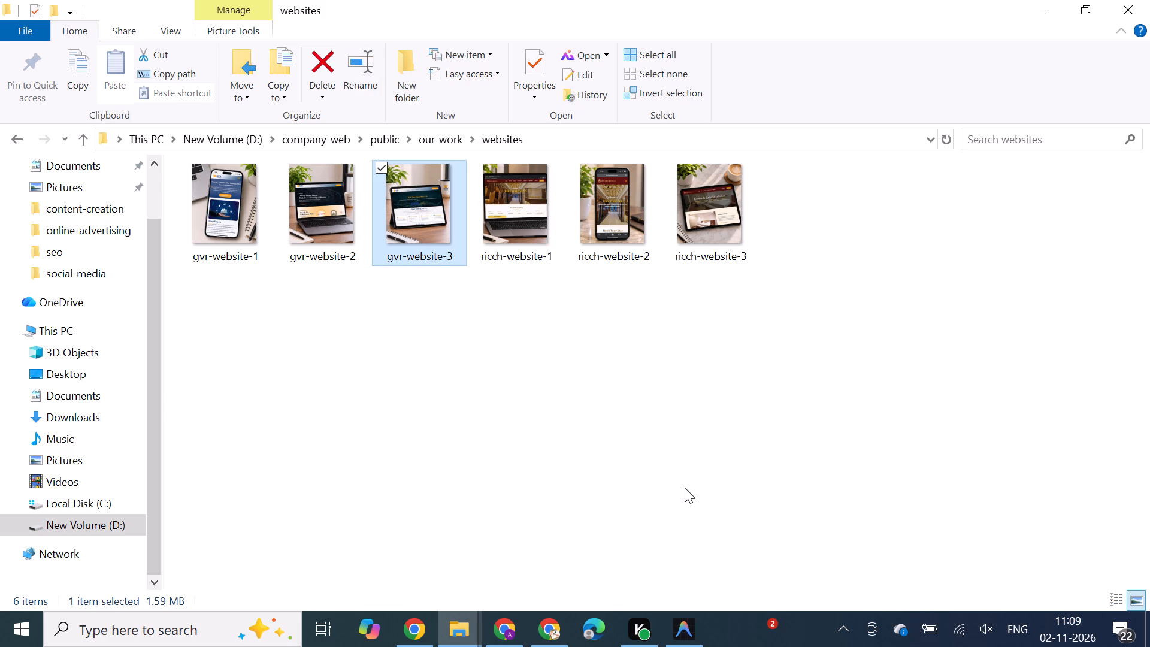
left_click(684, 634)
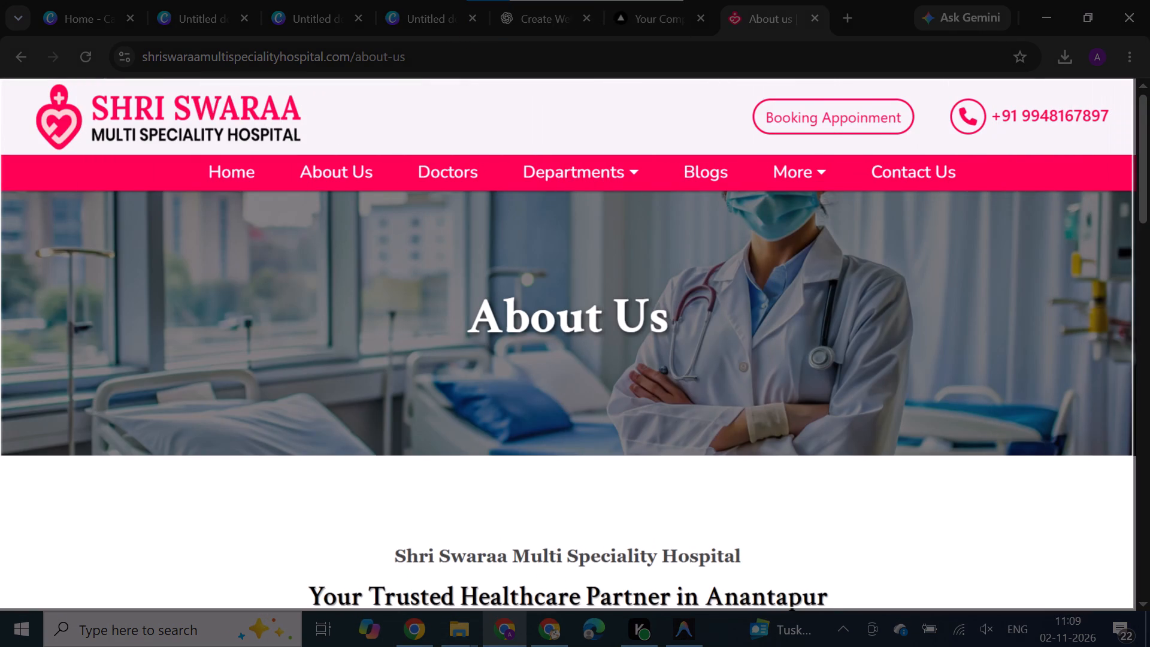
left_click_drag(1133, 607, 1137, 607)
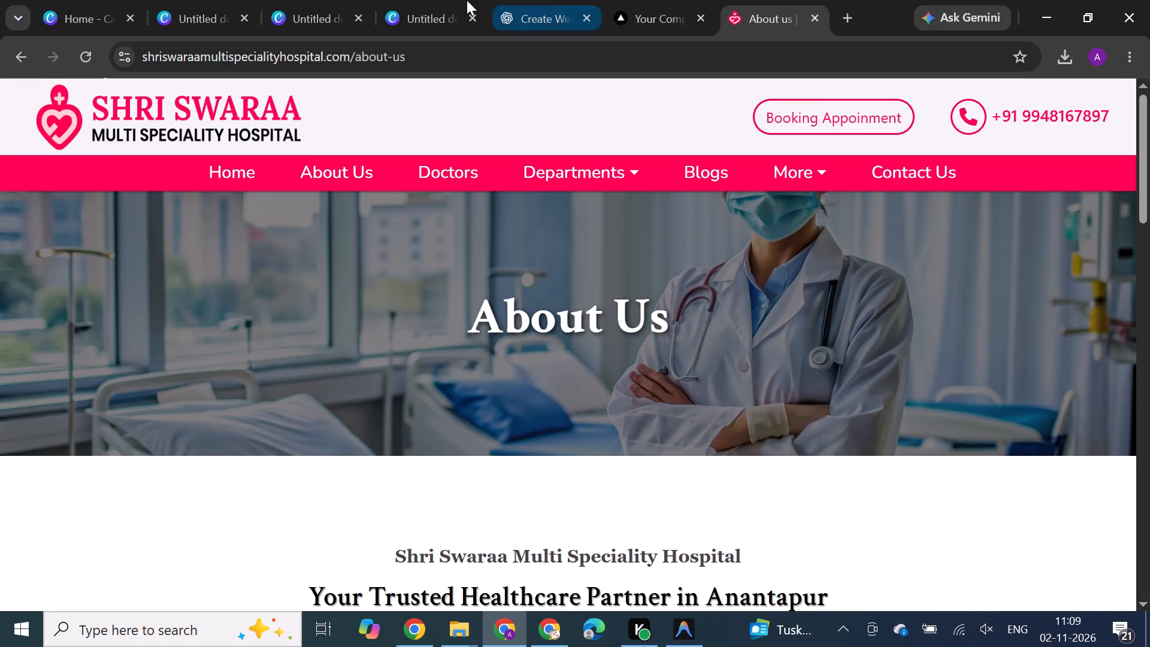
Delete both GVR screenshot pages from the 1400px × 1000px design, keeping the Shri Swaraa Blogs page.
left_click(306, 2)
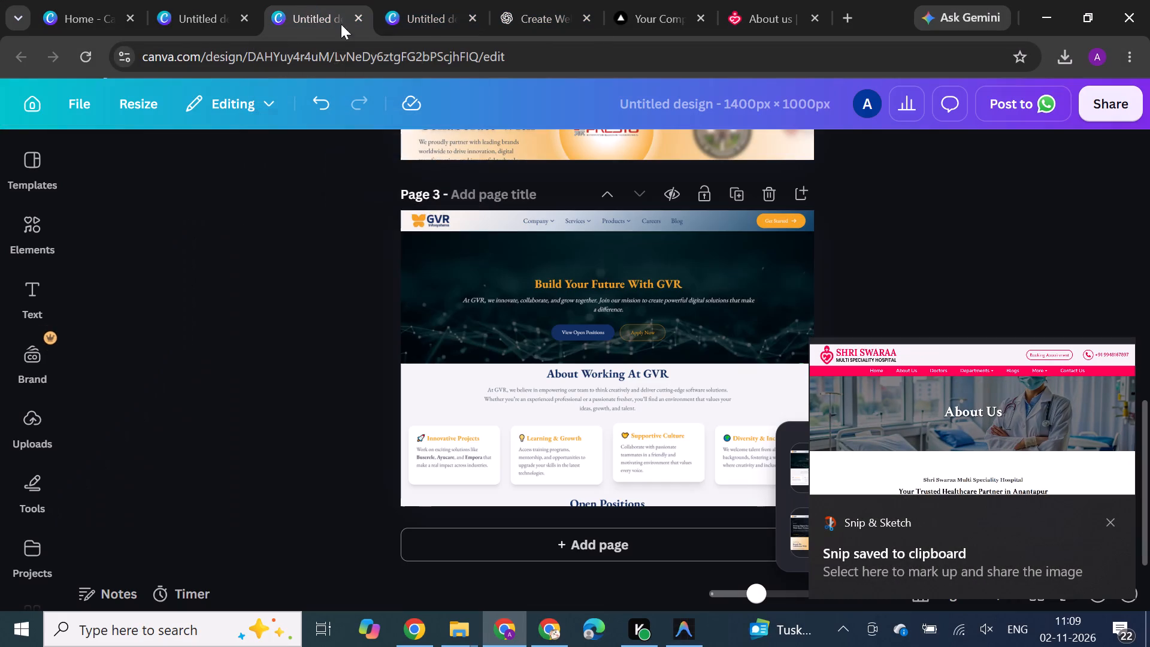
scroll(576, 456, "up", 5)
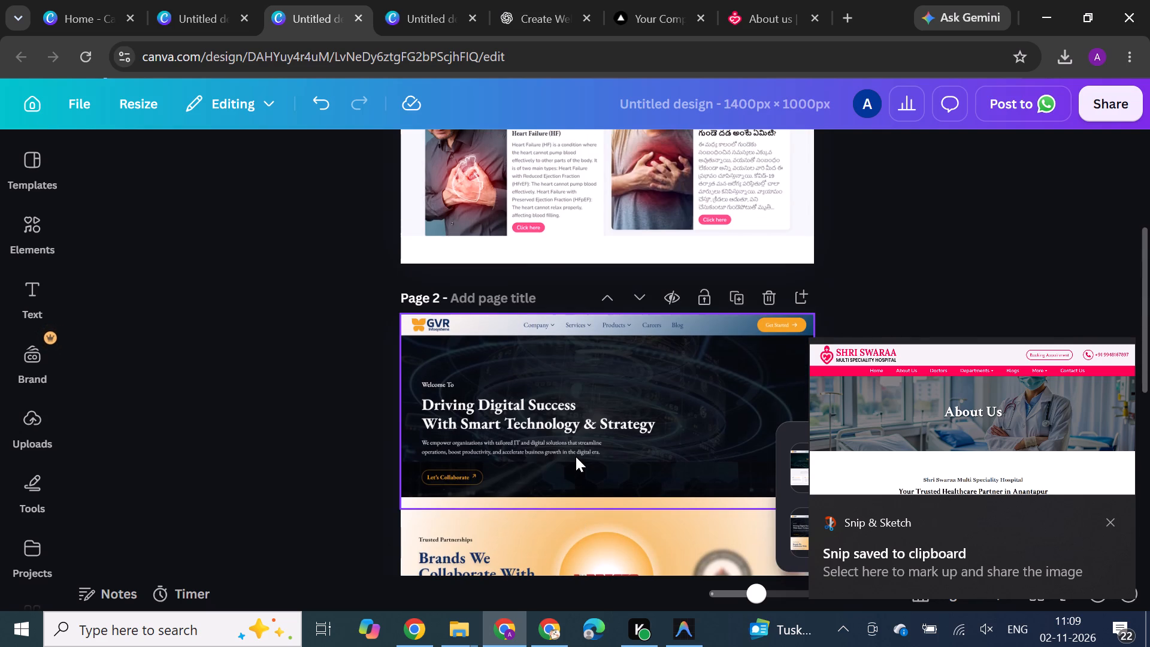
left_click(768, 294)
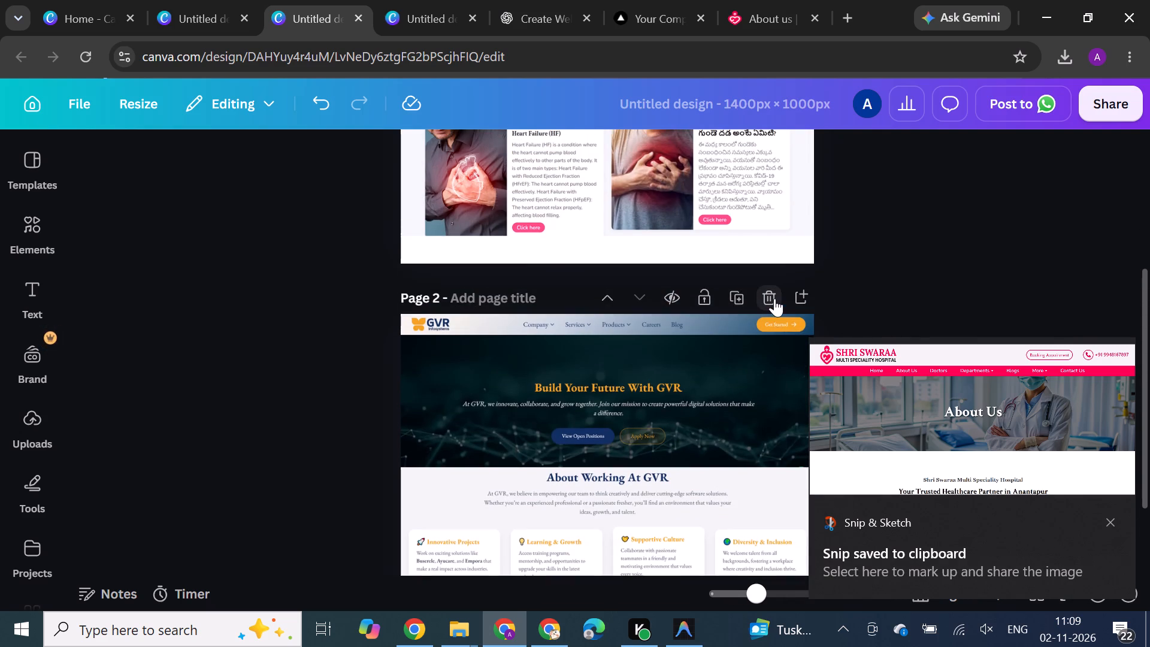
left_click(774, 298)
Add a blank page 2, paste the About Us snip and enlarge it from the top-left corner to the full page width.
left_click(615, 554)
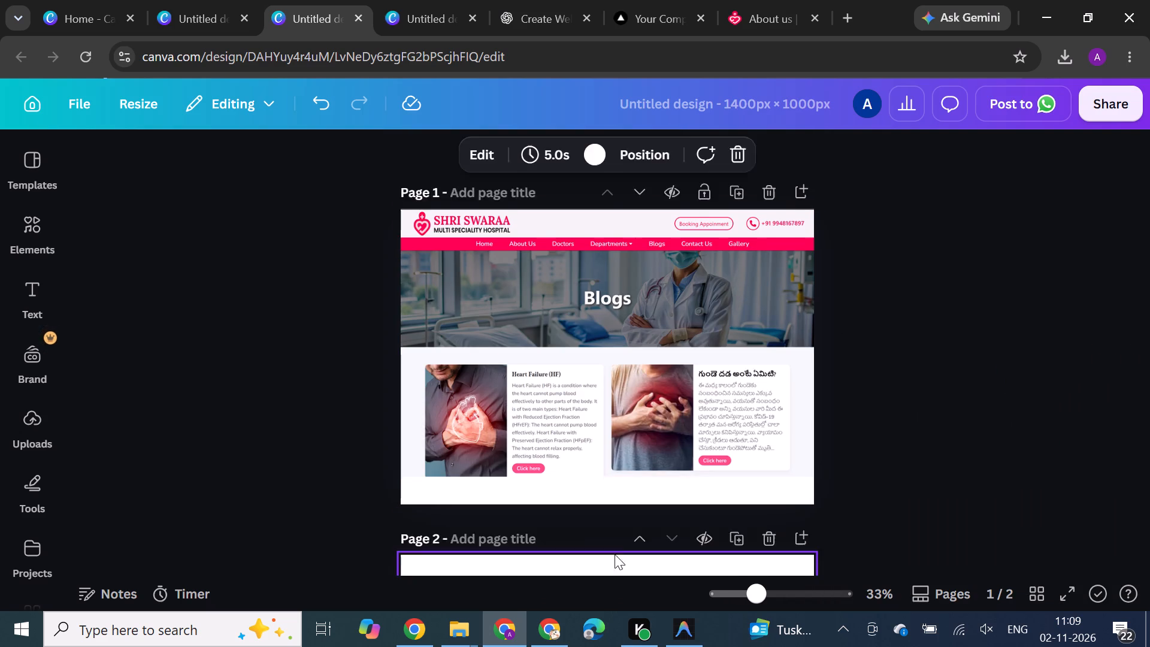
key("ctrl+v")
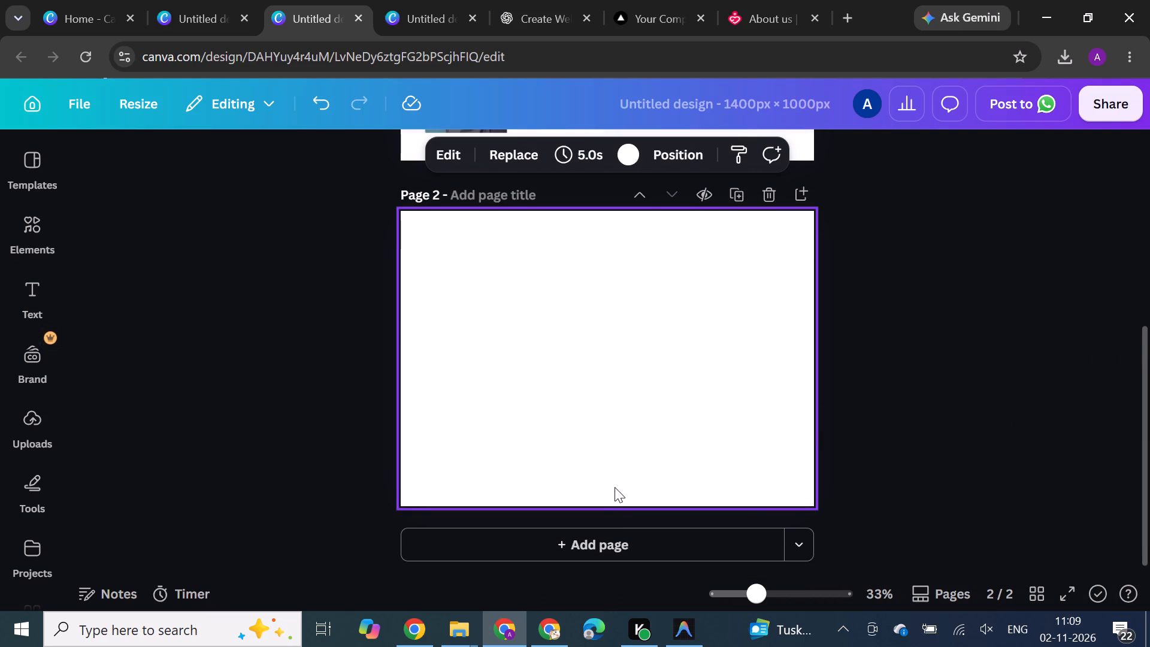
left_click_drag(615, 386, 558, 309)
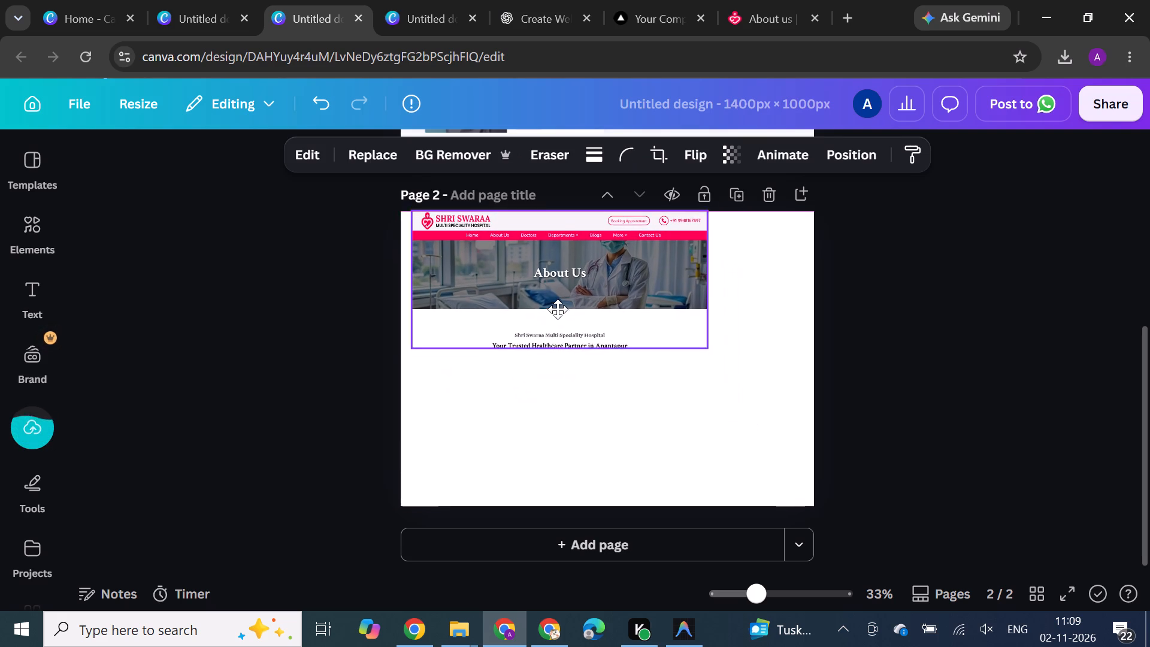
left_click_drag(558, 309, 557, 309)
left_click_drag(557, 307, 557, 302)
left_click_drag(700, 347, 710, 359)
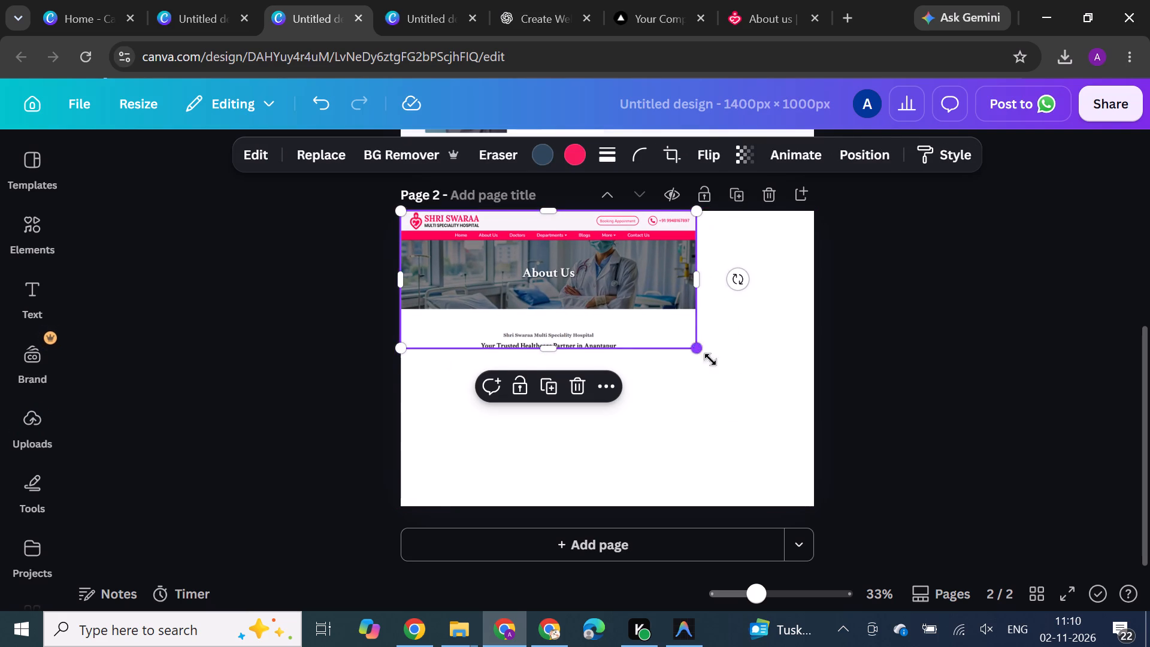
left_click_drag(710, 359, 792, 458)
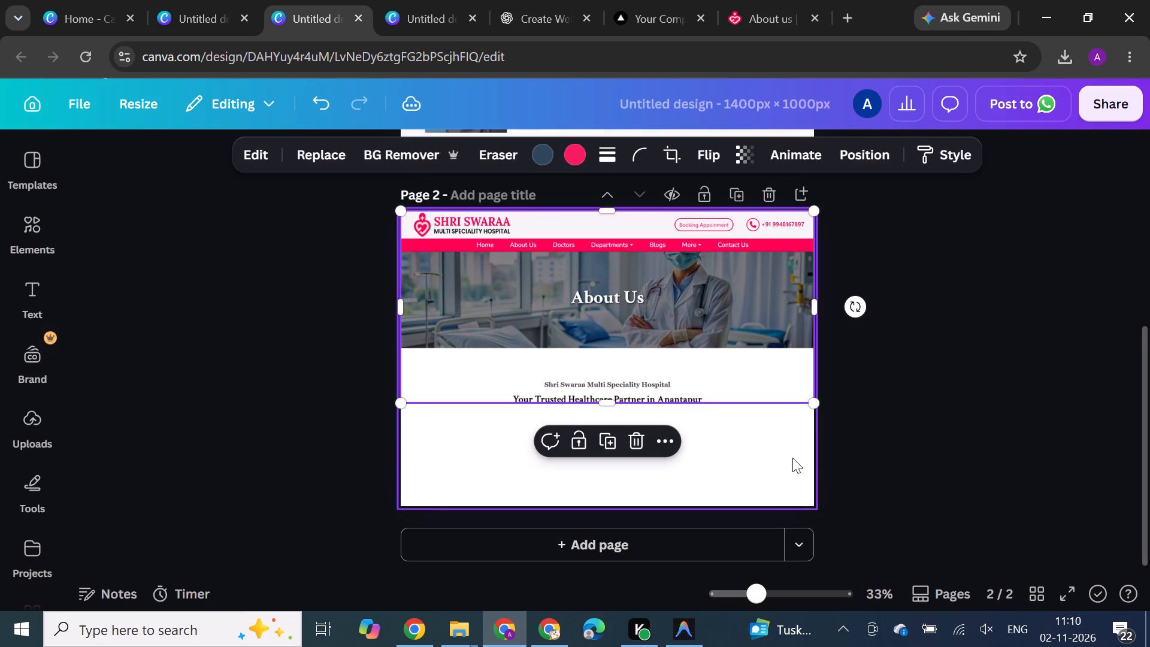
Snip the About Us page's "Your Trusted Healthcare Partner in Anantapur" section at full page width, from below the navigation bar through the bullet list.
left_click(753, 0)
scroll(447, 456, "down", 4)
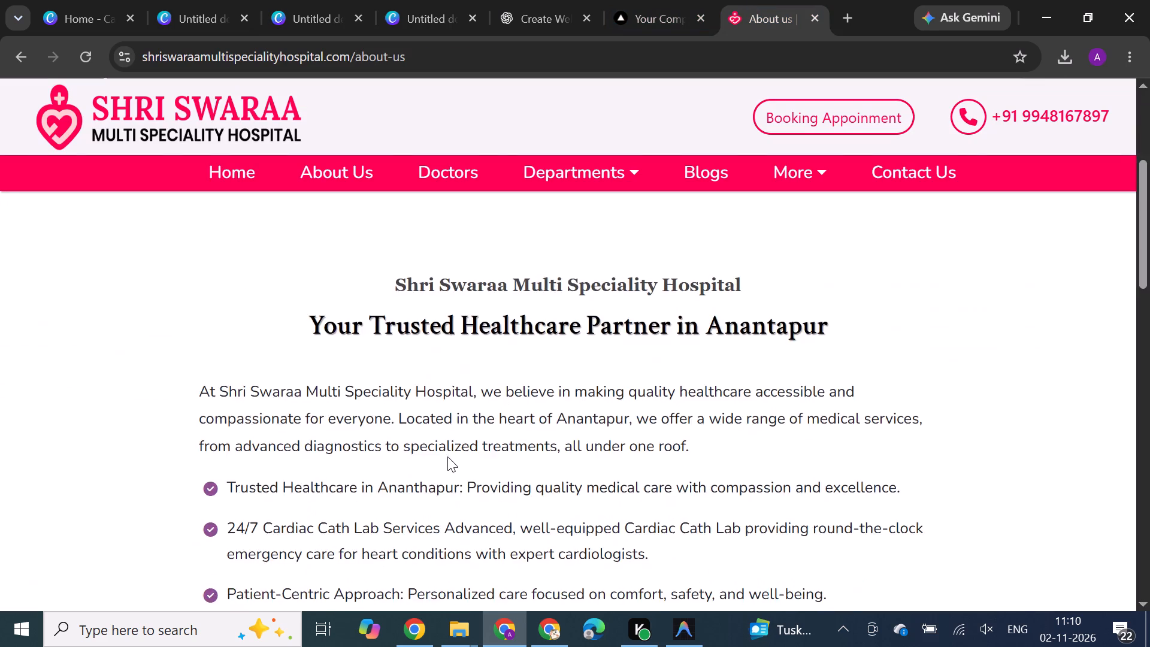
scroll(447, 456, "down", 1)
scroll(447, 456, "up", 2)
scroll(447, 456, "down", 1)
scroll(447, 456, "up", 1)
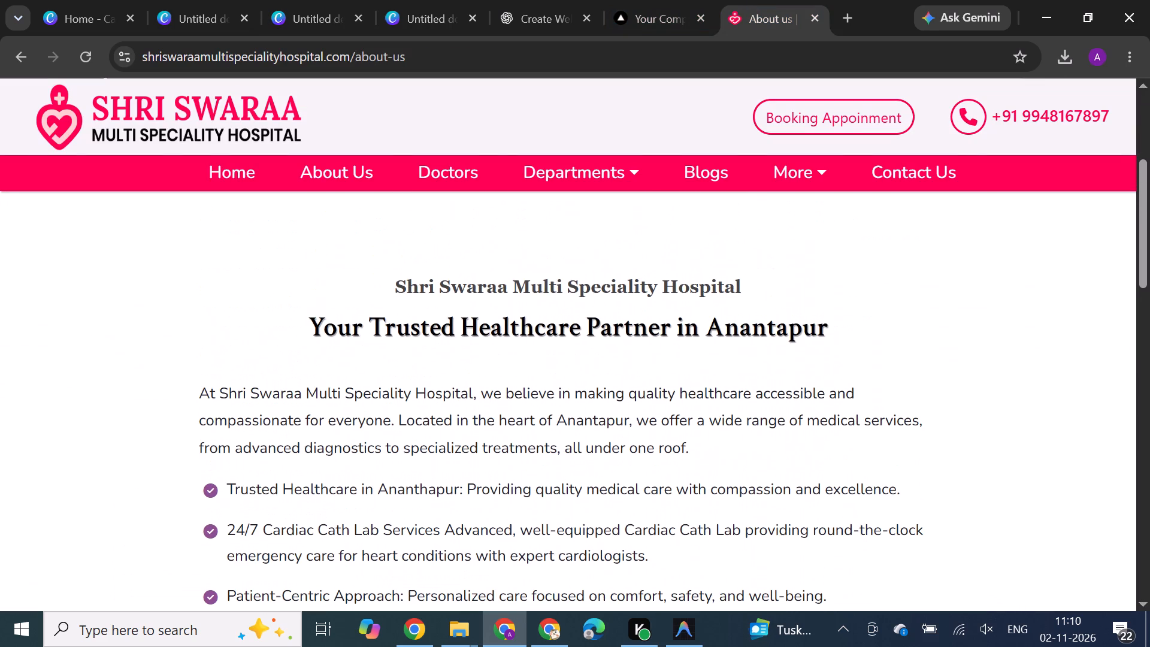
scroll(447, 456, "down", 1)
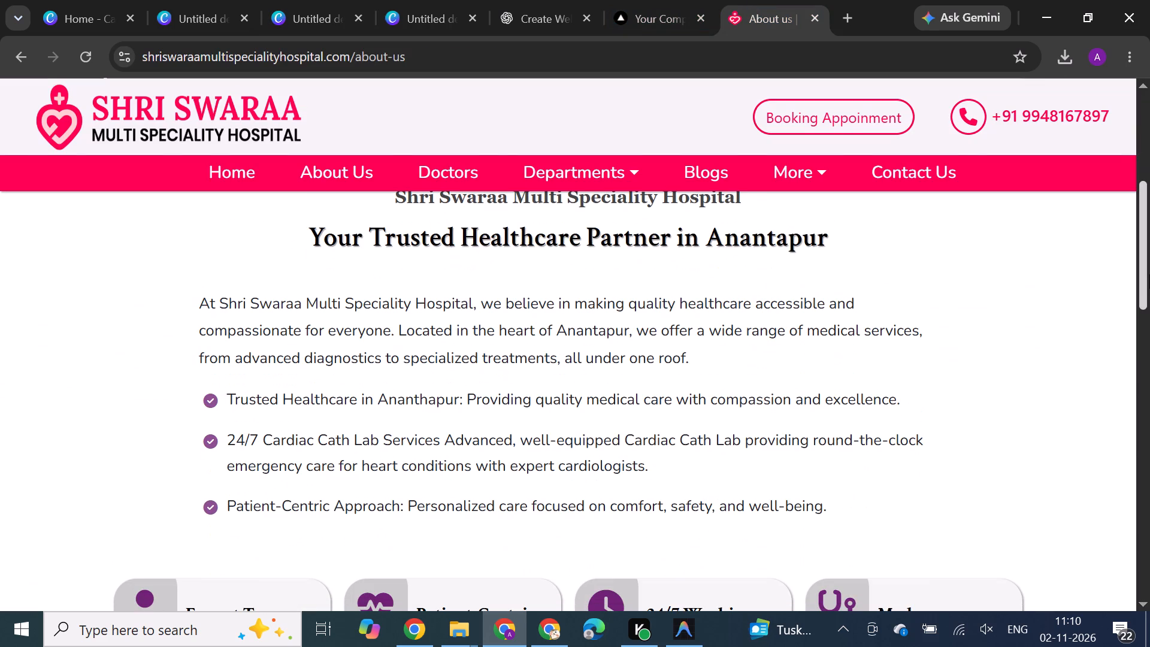
left_click_drag(1148, 292, 1148, 292)
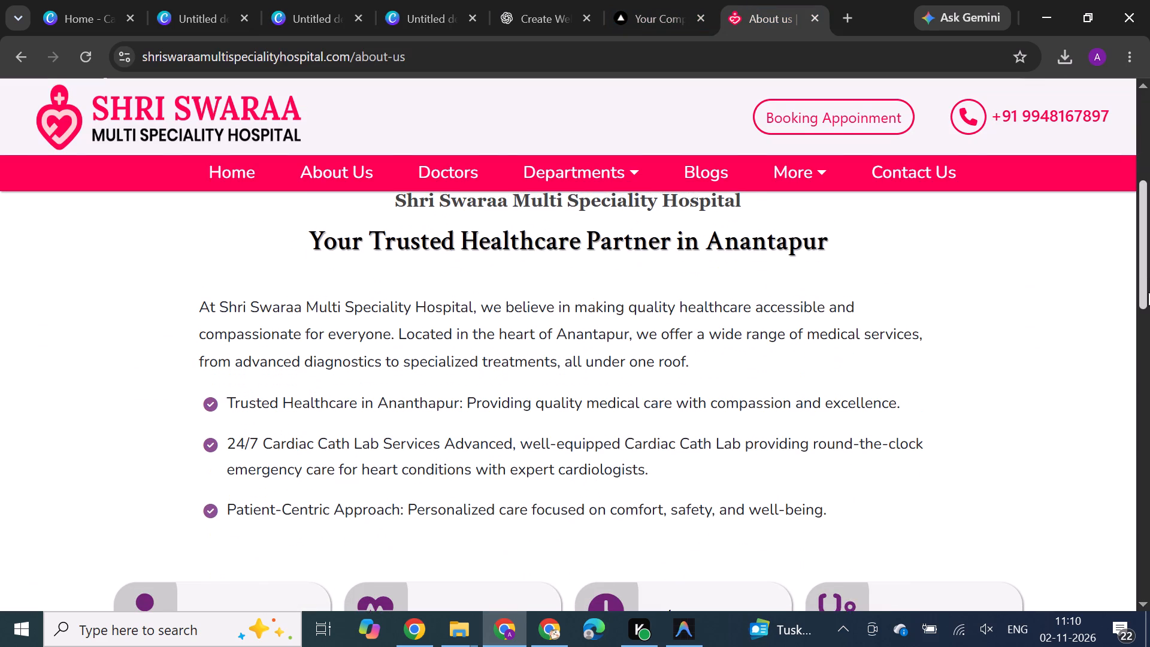
left_click_drag(1148, 292, 1145, 286)
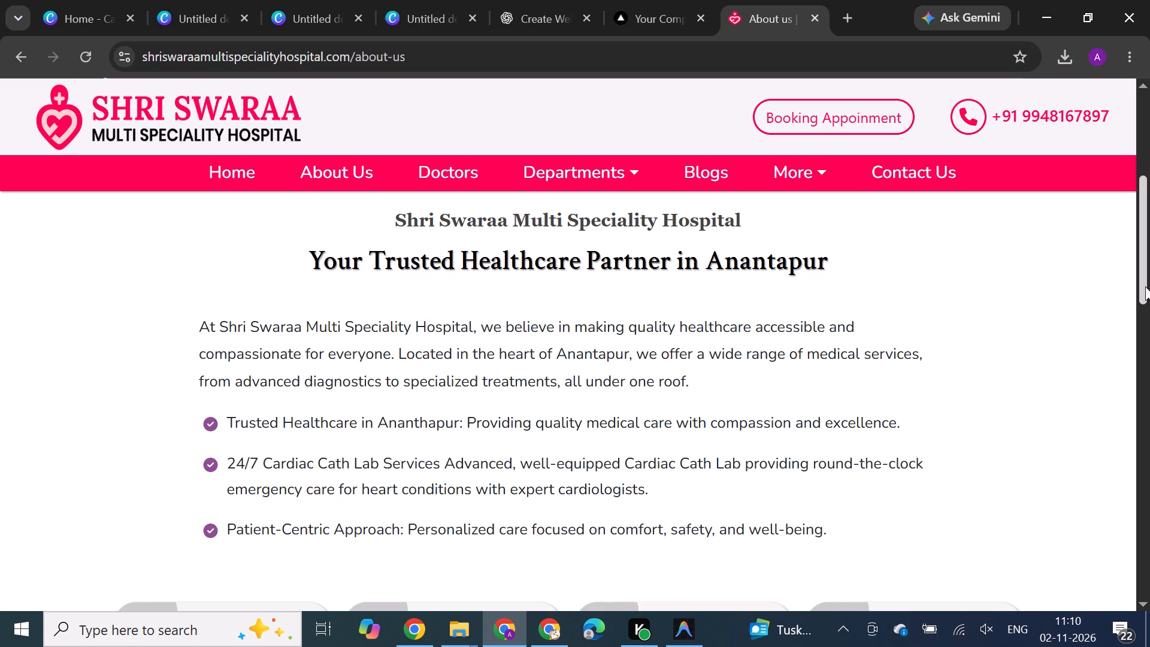
key("shift+super+s")
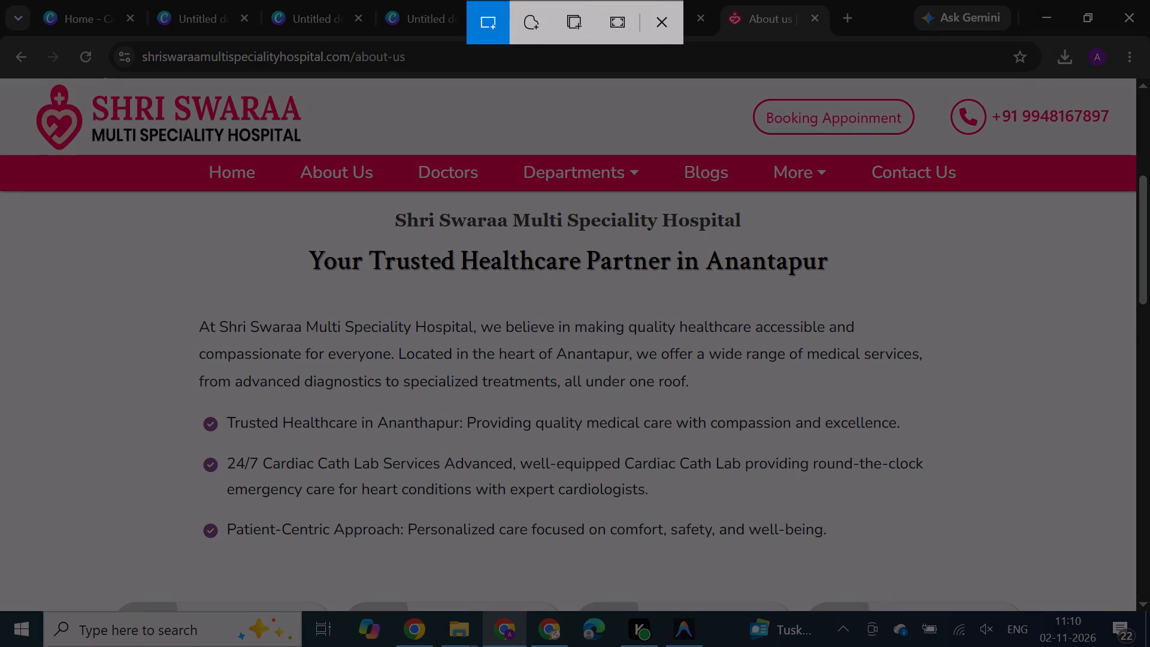
left_click_drag(0, 191, 708, 532)
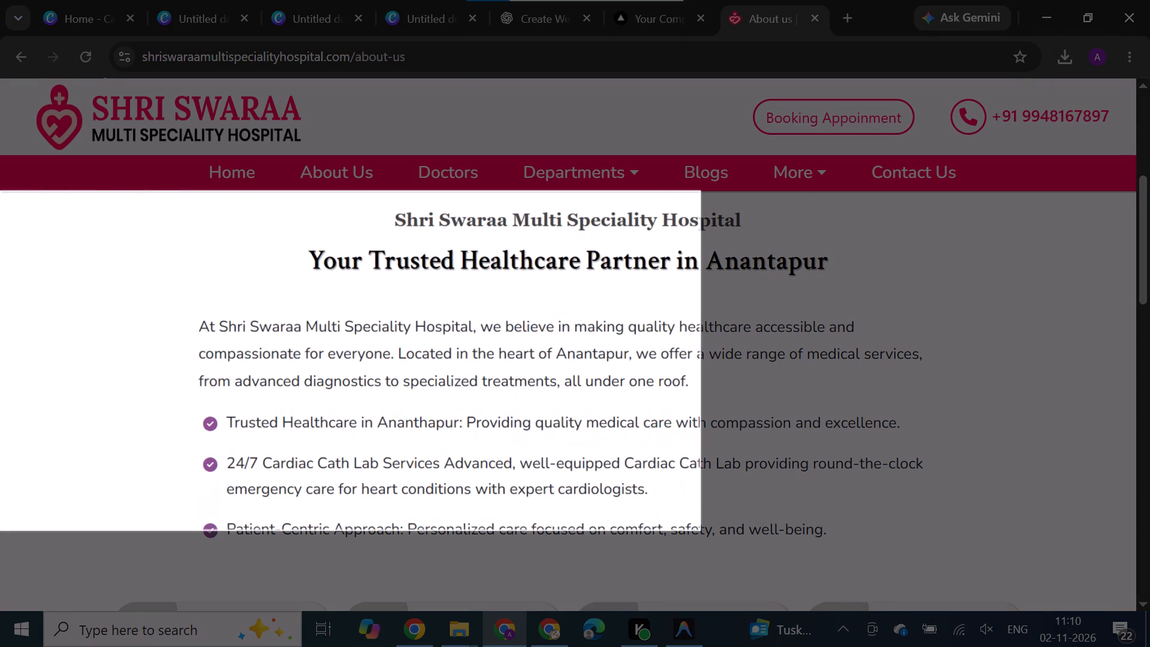
left_click_drag(708, 532, 1133, 578)
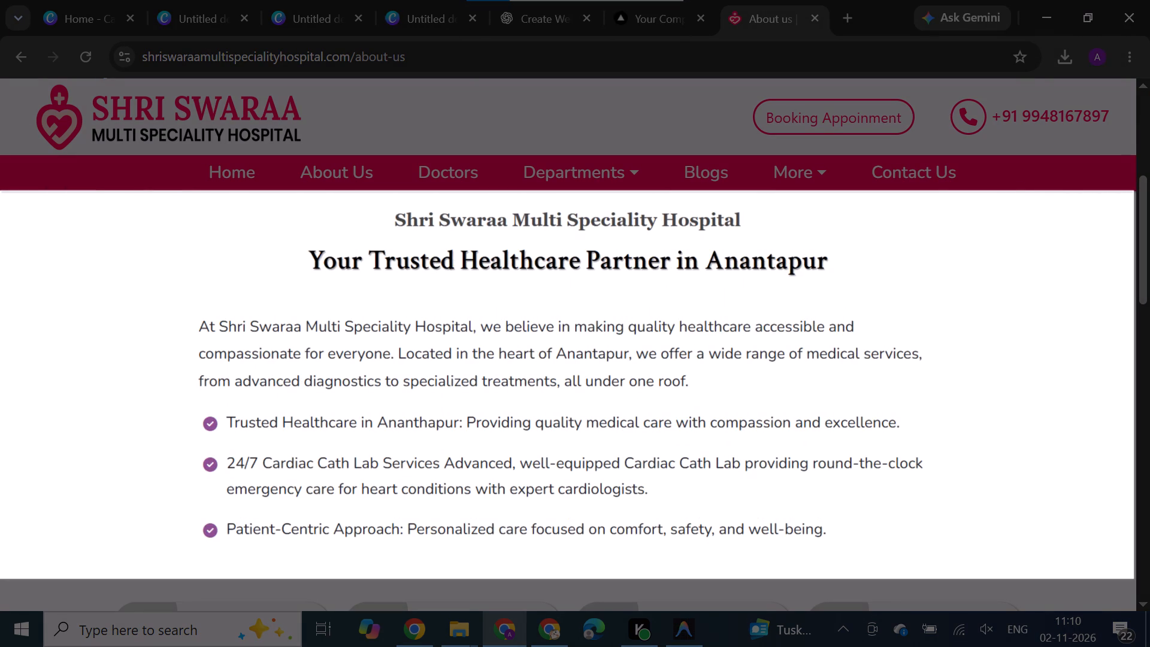
left_click_drag(1133, 578, 1136, 578)
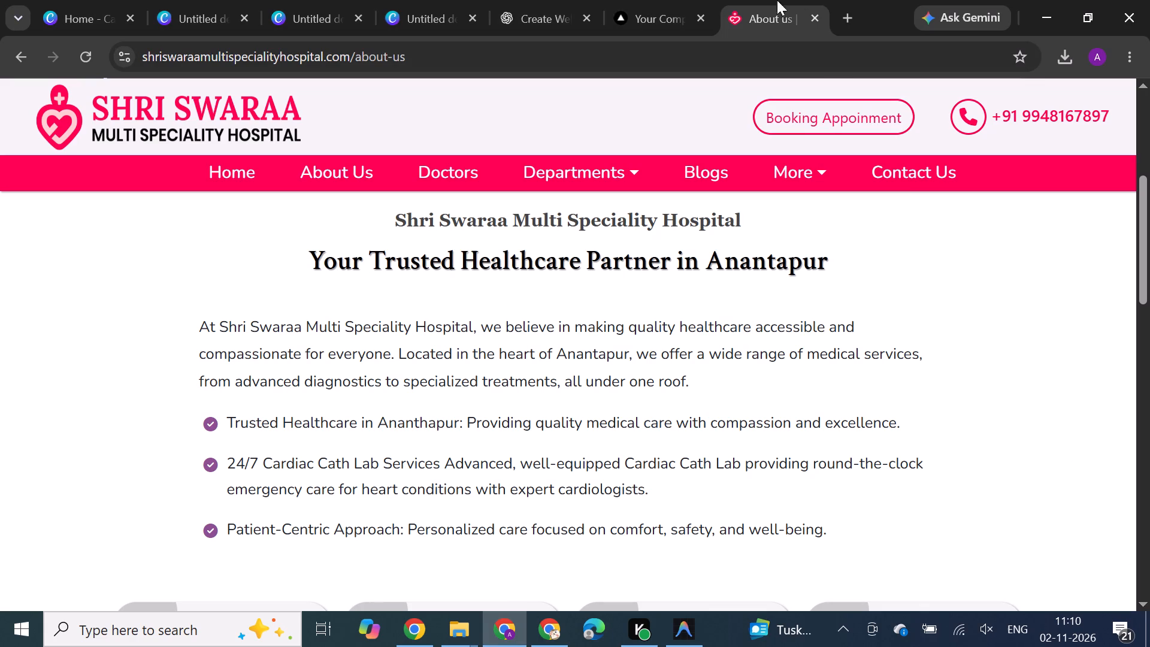
Paste the trusted-partner section snip onto the lower part of page 2 and enlarge it to the full page width.
left_click(327, 2)
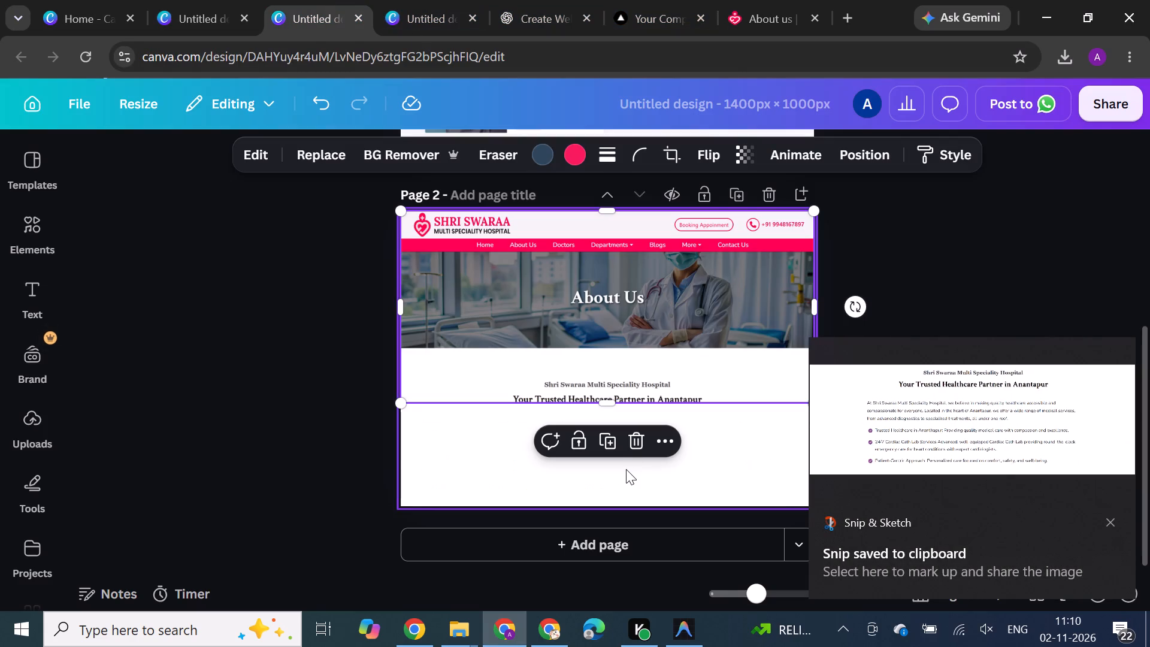
key("ctrl+v")
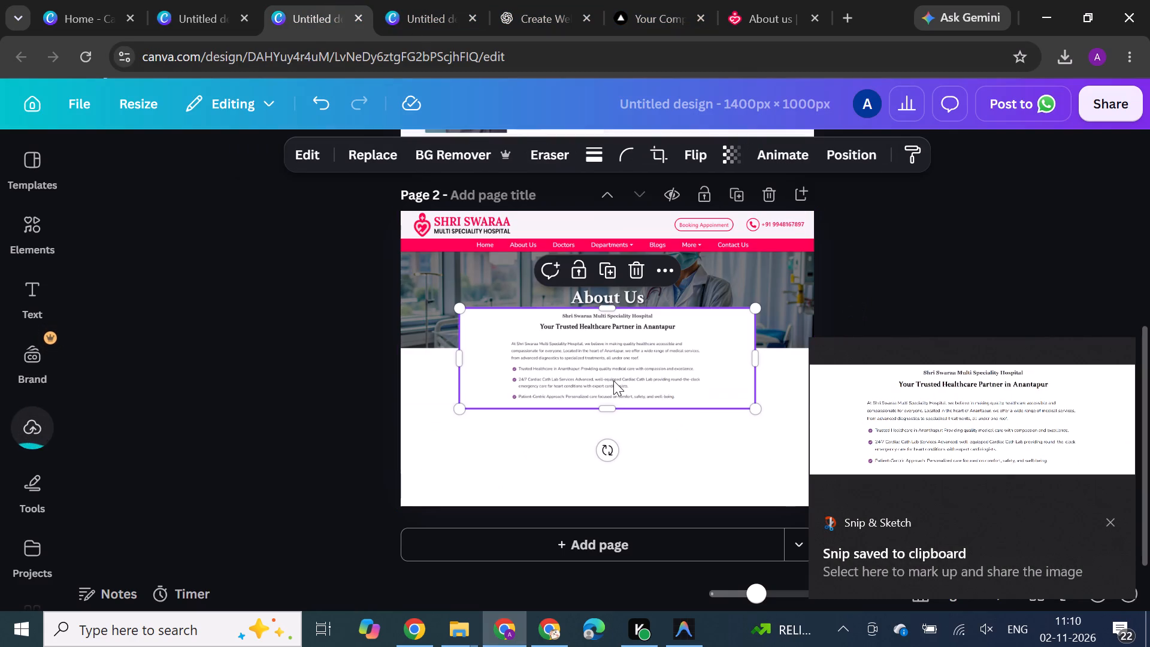
left_click_drag(613, 380, 578, 464)
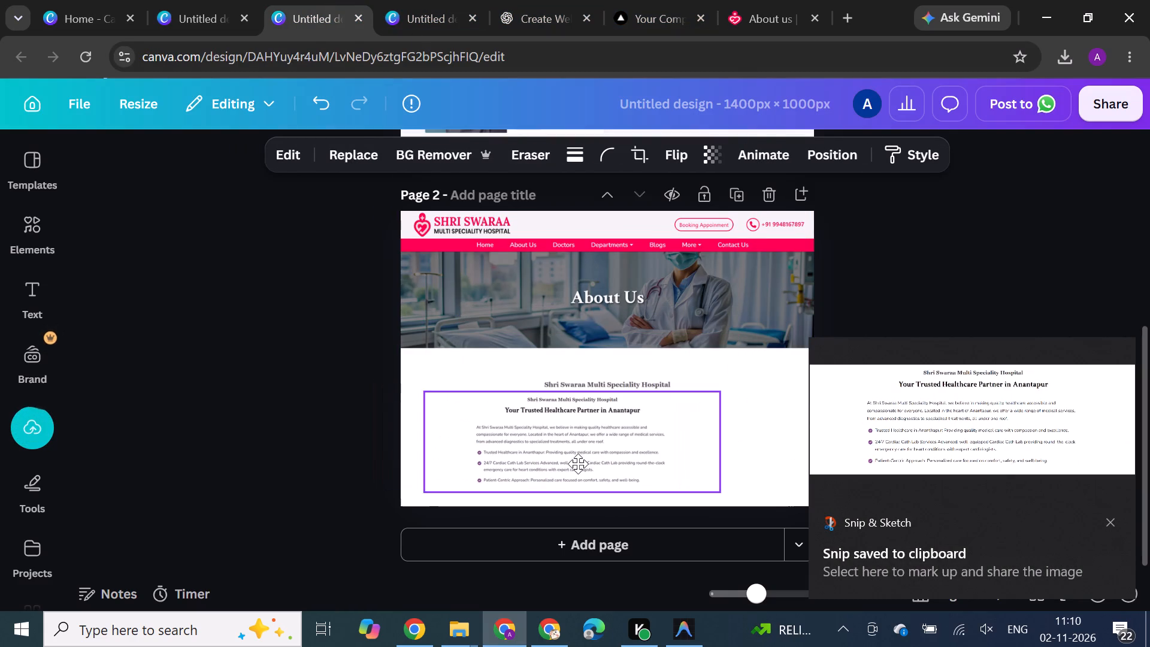
left_click_drag(578, 464, 553, 455)
left_click_drag(699, 485, 709, 485)
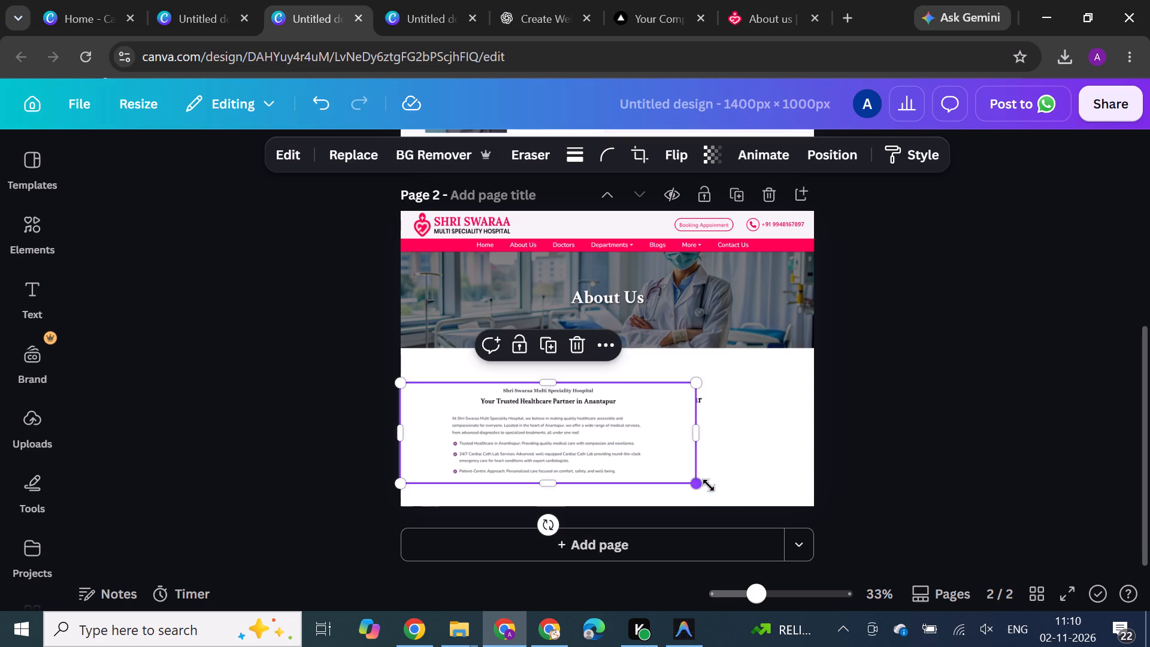
left_click_drag(709, 485, 813, 530)
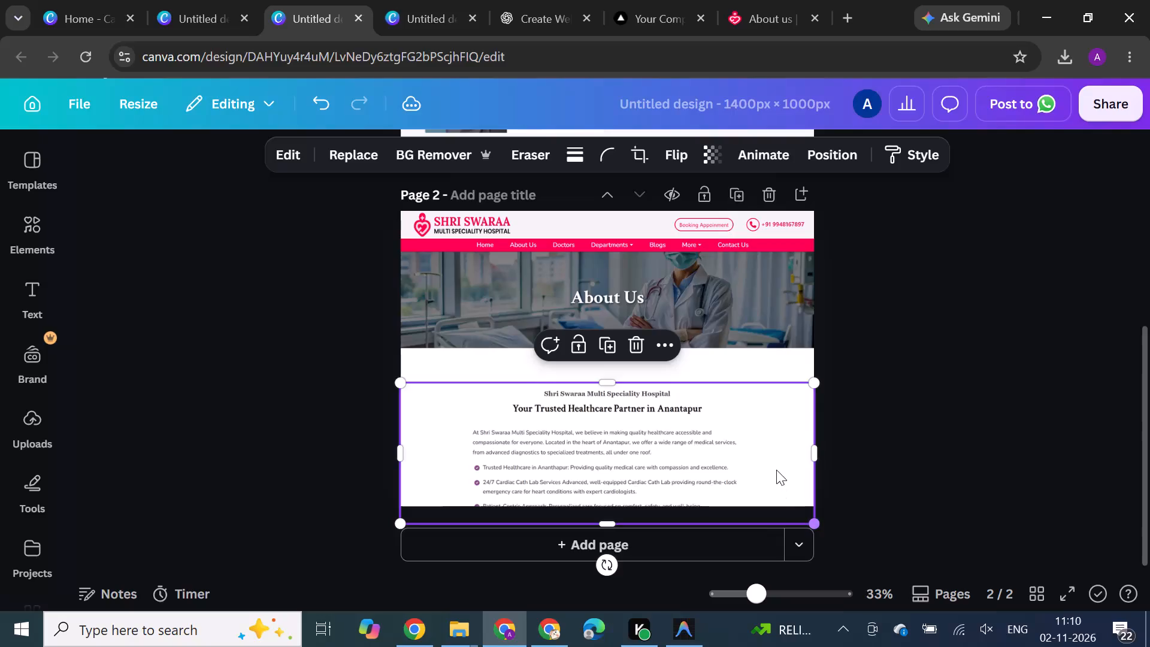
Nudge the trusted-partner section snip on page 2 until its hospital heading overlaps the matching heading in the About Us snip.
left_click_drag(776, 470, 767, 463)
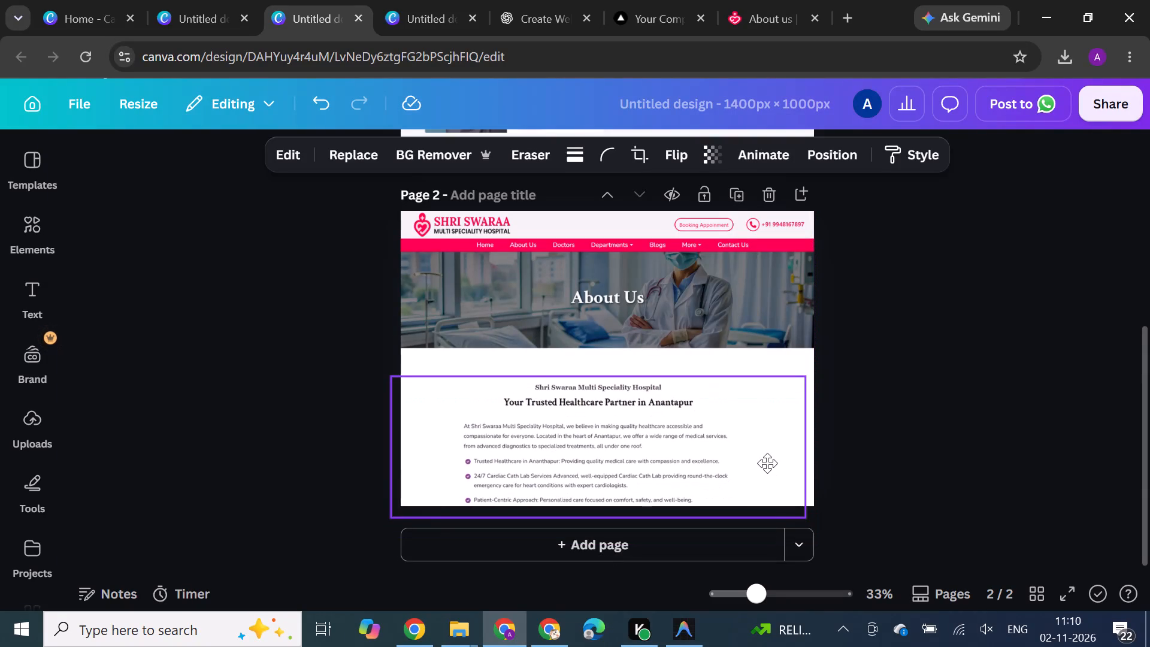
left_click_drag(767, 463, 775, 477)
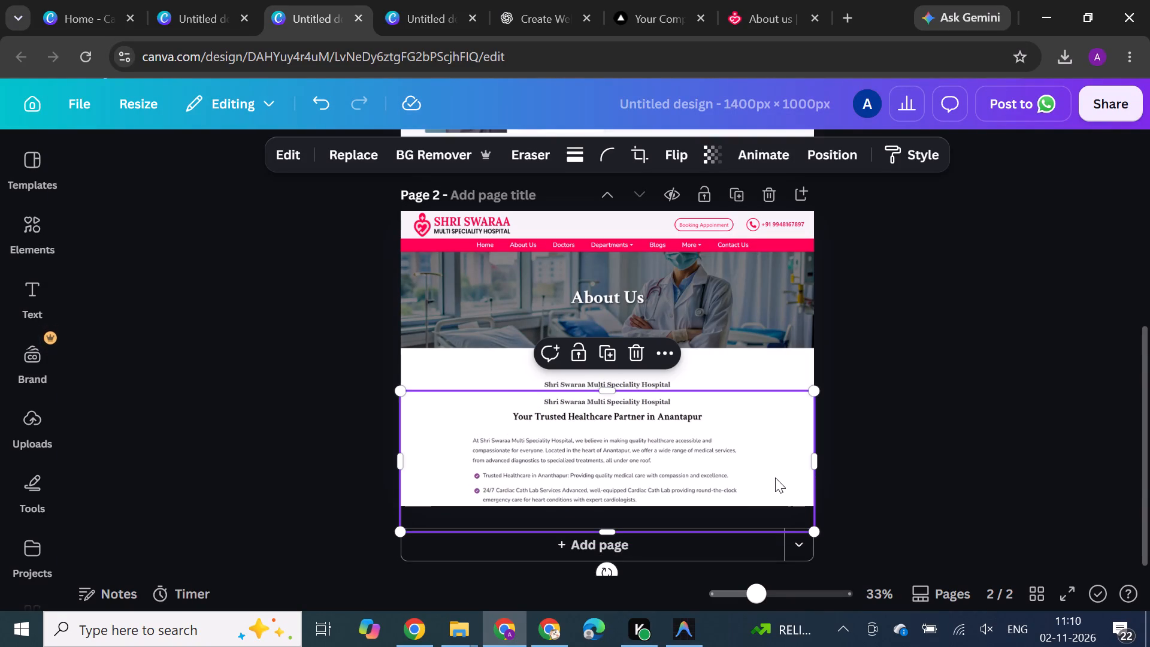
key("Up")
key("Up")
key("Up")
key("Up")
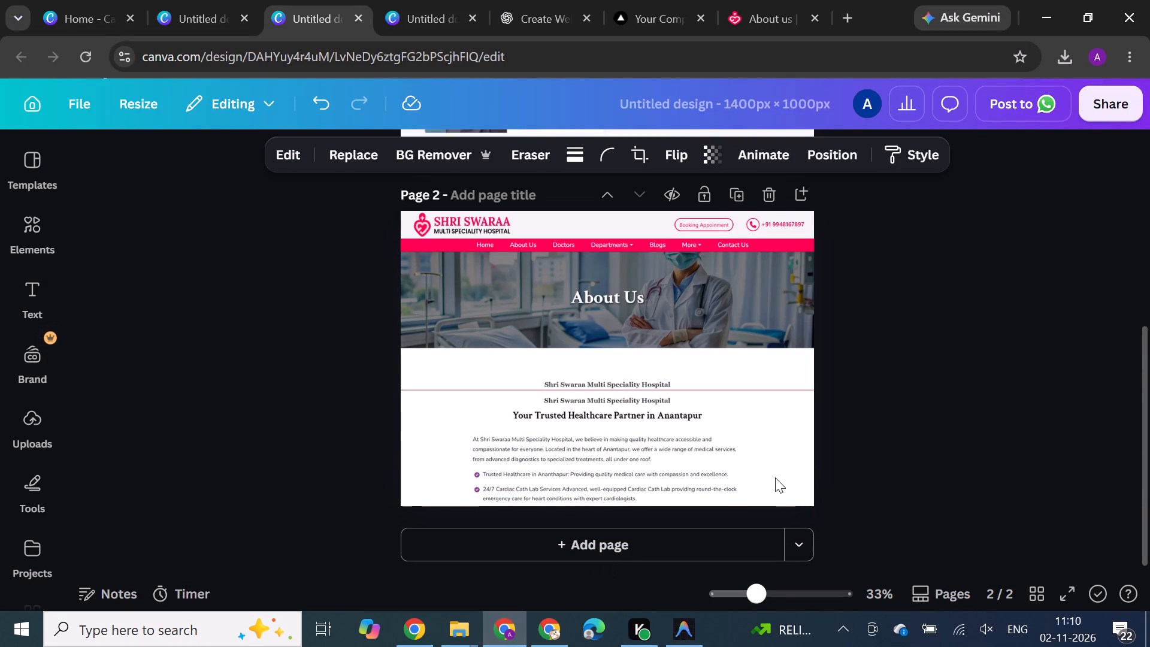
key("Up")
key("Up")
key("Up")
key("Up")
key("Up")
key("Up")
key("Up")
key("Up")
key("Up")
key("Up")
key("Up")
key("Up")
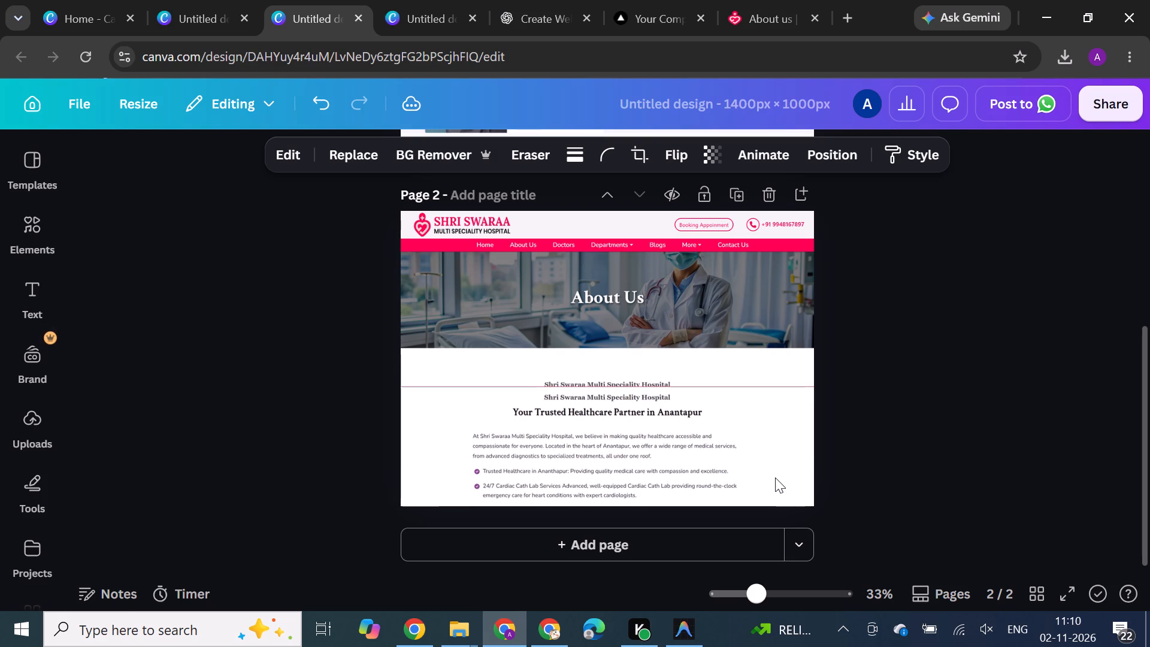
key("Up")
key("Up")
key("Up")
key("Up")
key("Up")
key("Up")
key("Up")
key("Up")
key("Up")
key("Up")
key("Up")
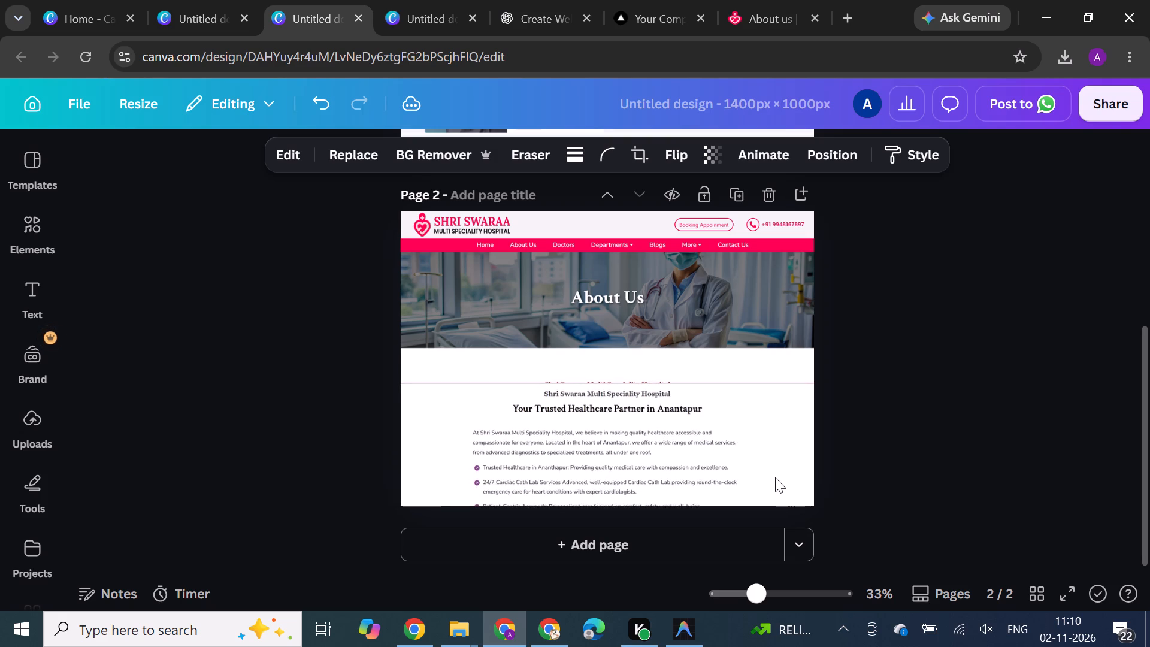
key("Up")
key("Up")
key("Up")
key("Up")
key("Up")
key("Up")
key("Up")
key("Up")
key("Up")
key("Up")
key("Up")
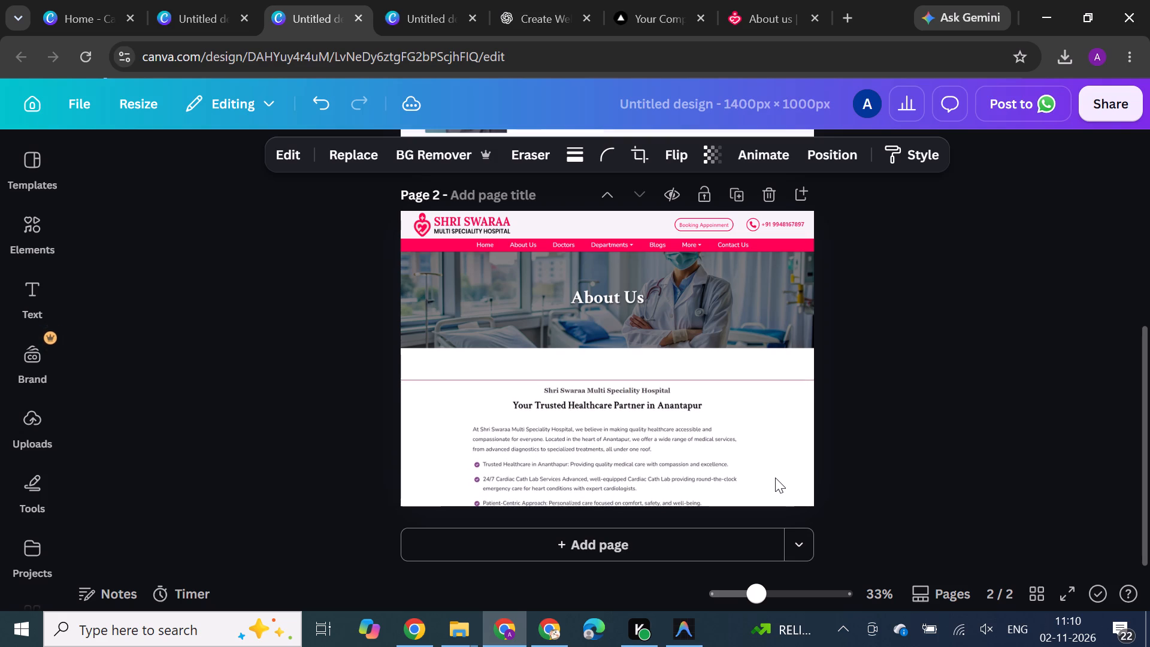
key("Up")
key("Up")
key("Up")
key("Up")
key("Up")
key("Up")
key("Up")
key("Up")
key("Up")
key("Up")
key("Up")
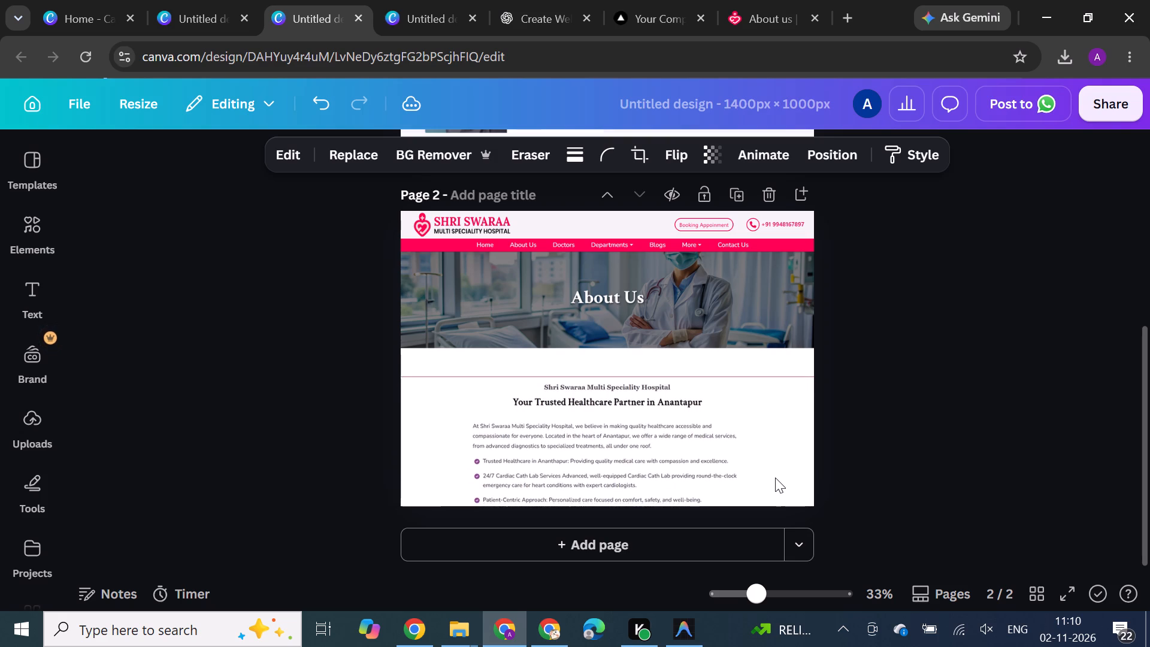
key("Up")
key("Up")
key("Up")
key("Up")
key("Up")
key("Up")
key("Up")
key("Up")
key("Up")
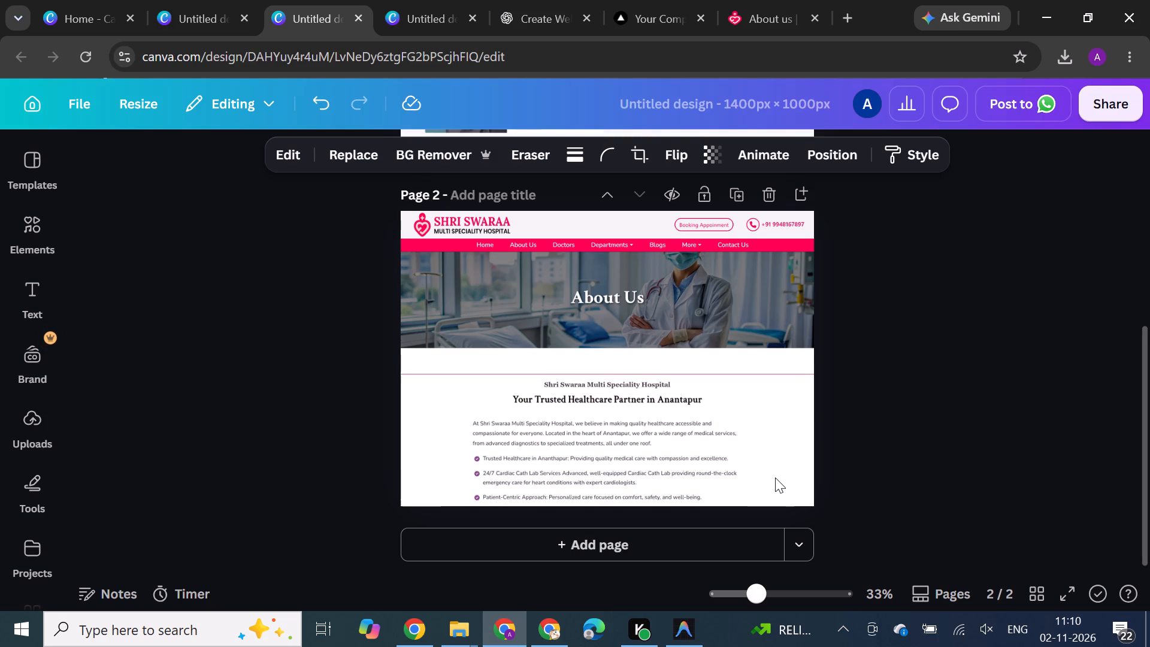
Crop a thin strip off the top edge of the trusted-partner snip, bringing it to about 462 px high.
left_click(775, 477)
left_click(607, 381)
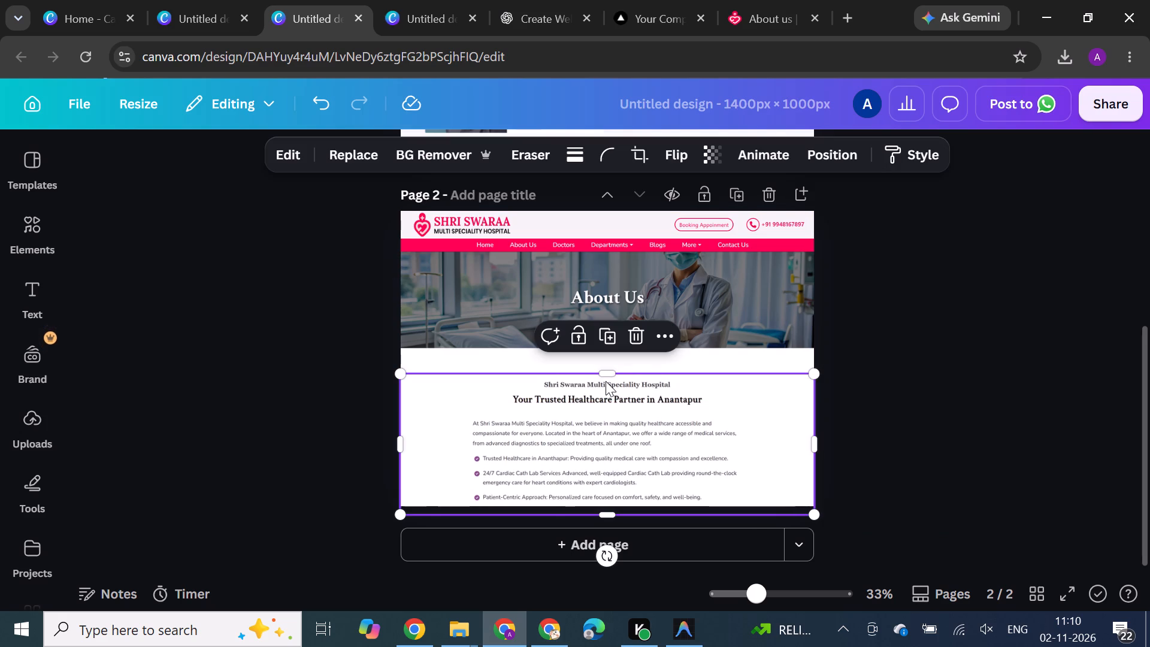
left_click(604, 370)
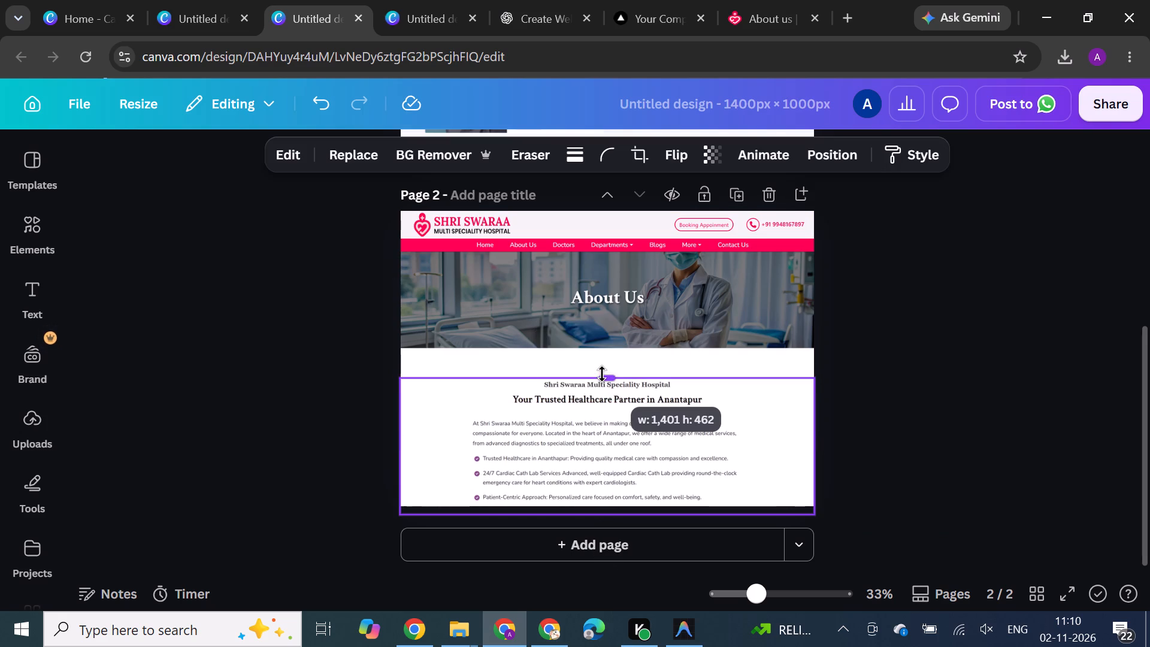
left_click(771, 402)
left_click(868, 338)
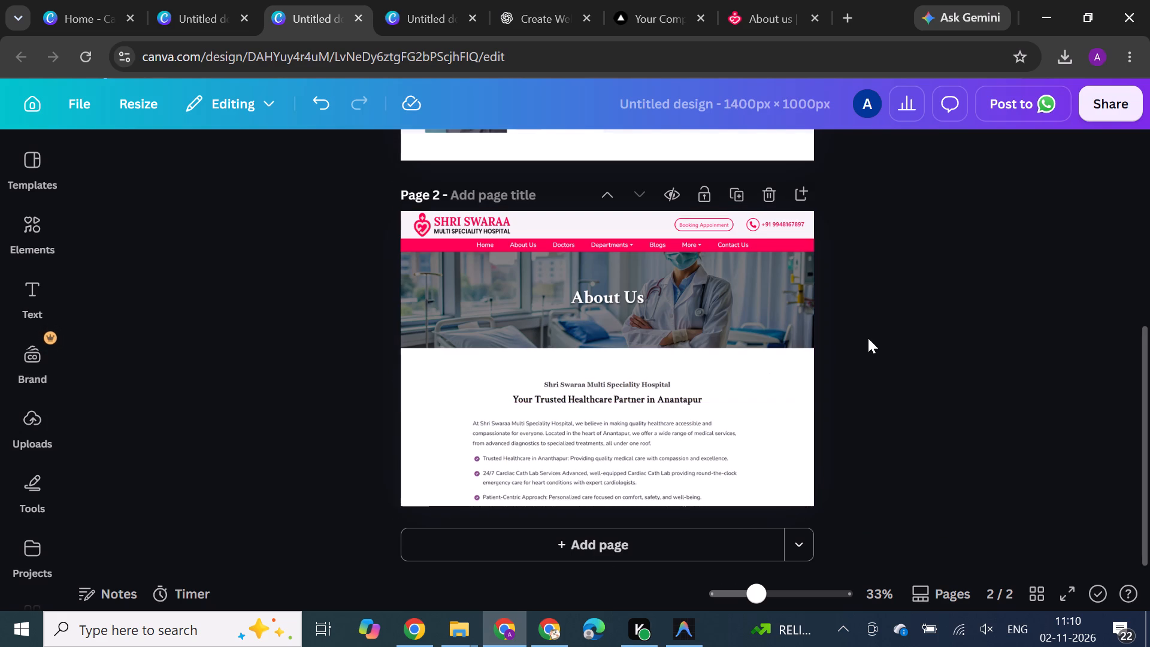
Move the trusted-partner snip up to just below the About Us banner, covering the heading beneath and keeping it full width.
left_click(723, 425)
left_click_drag(723, 425, 721, 411)
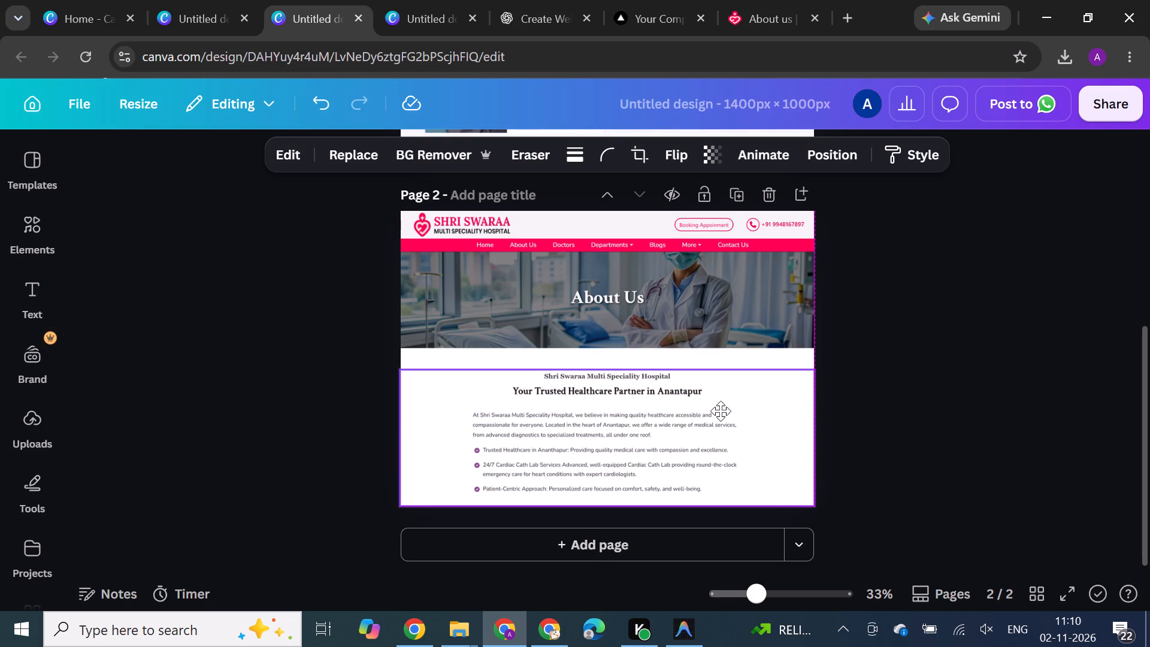
left_click_drag(721, 411, 721, 402)
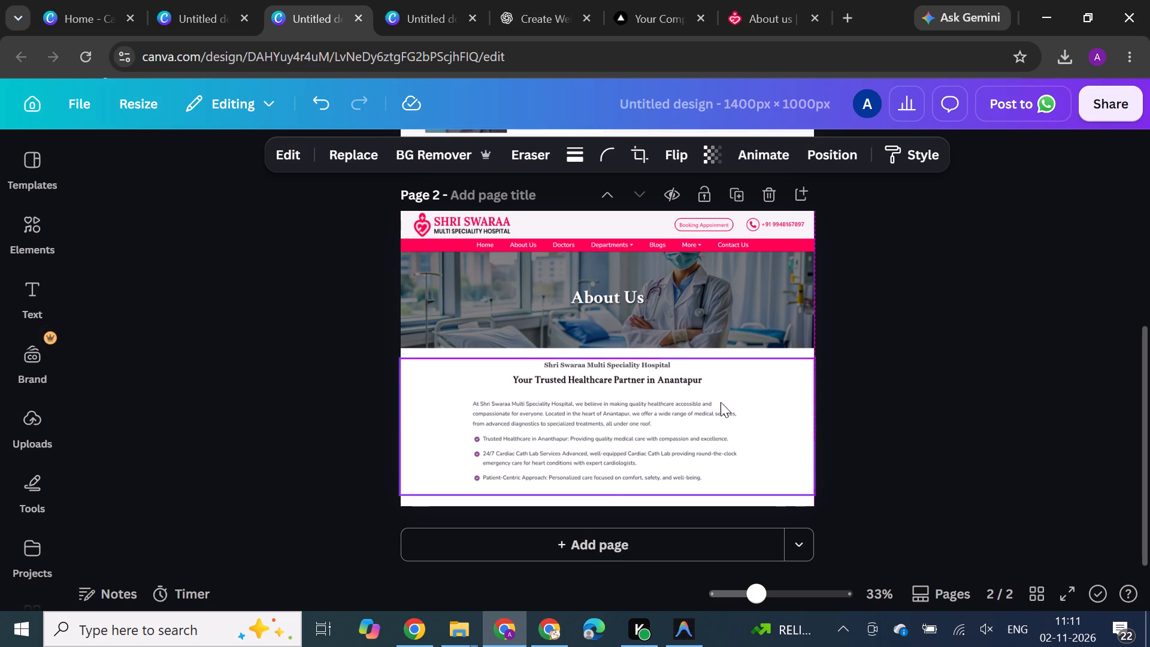
left_click(906, 385)
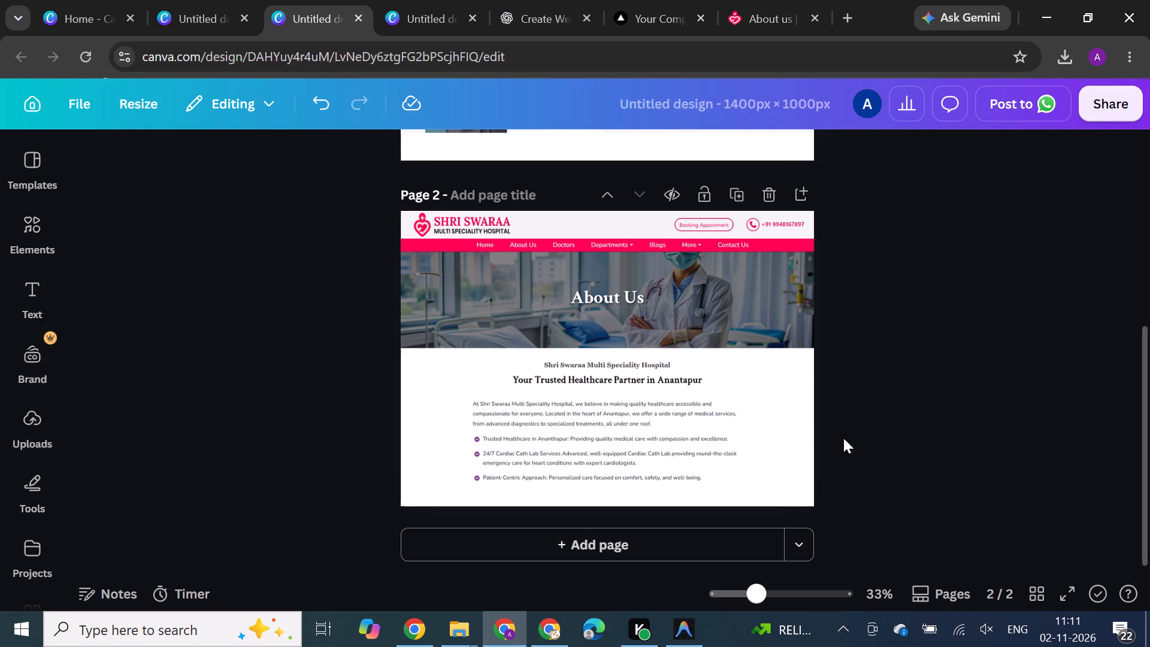
Snip the About Us page's row of four feature cards, from Expert Team to Modern Facilities, at full page width.
left_click(751, 1)
scroll(485, 491, "down", 2)
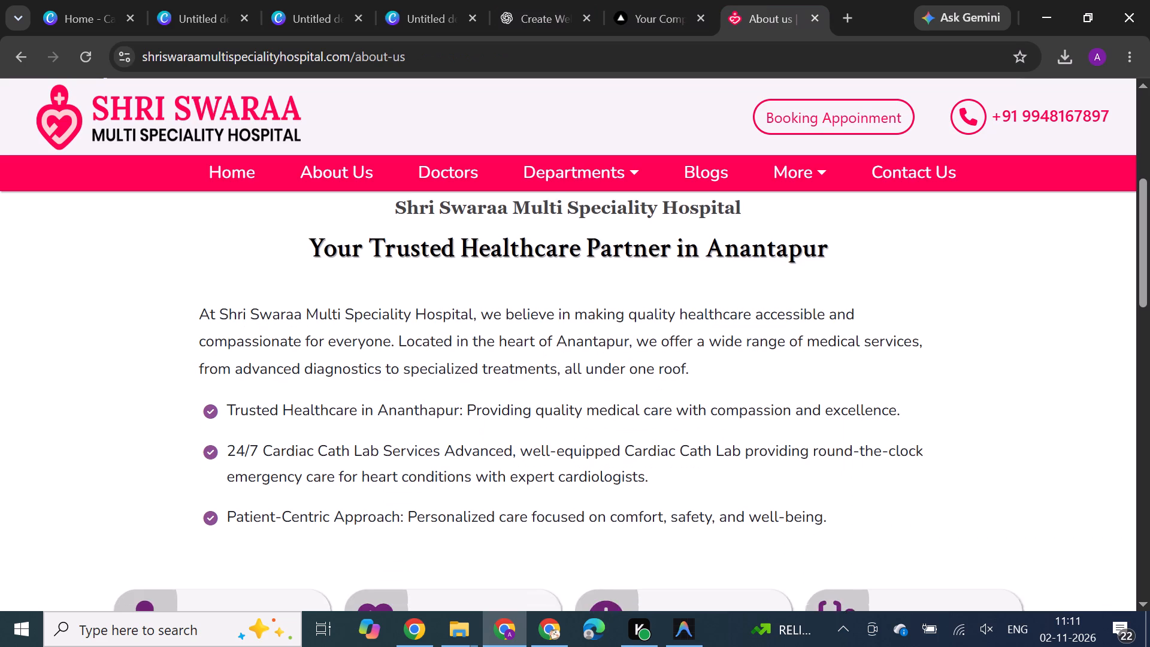
scroll(485, 491, "down", 2)
scroll(485, 491, "up", 1)
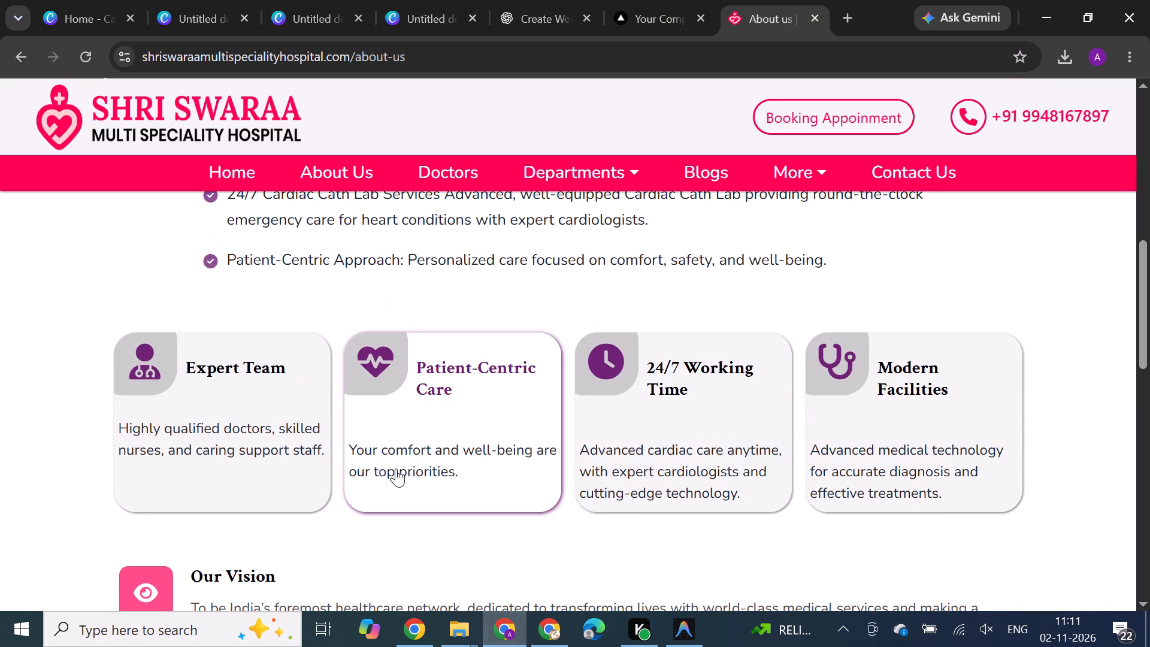
key("shift+super+s")
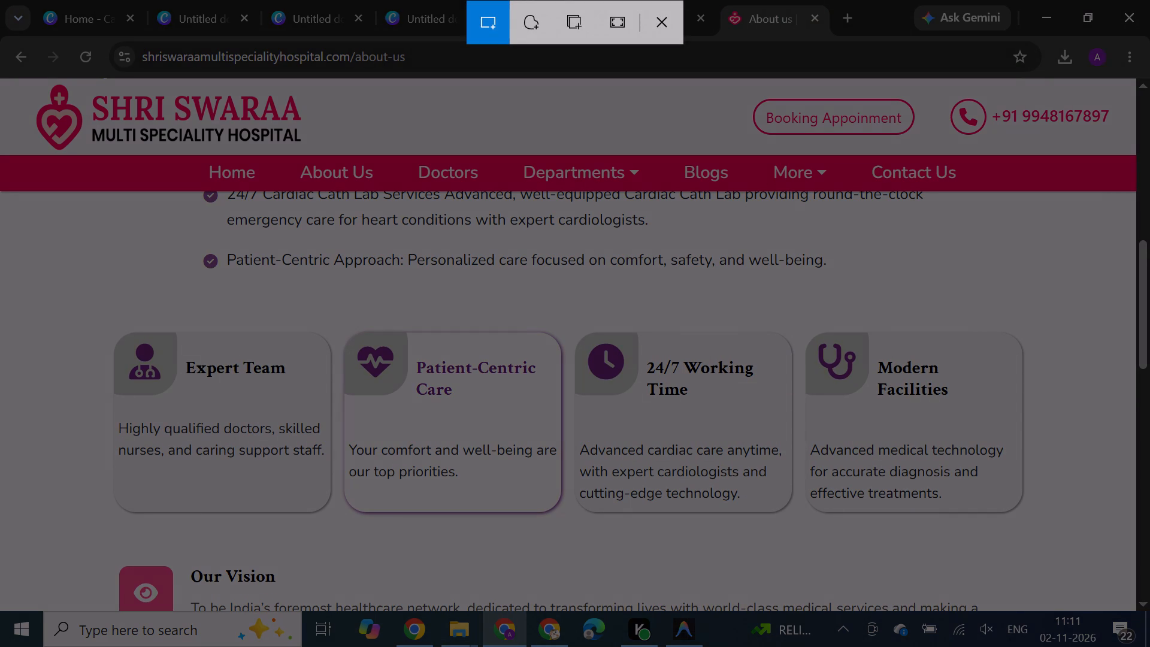
left_click_drag(0, 295, 1121, 536)
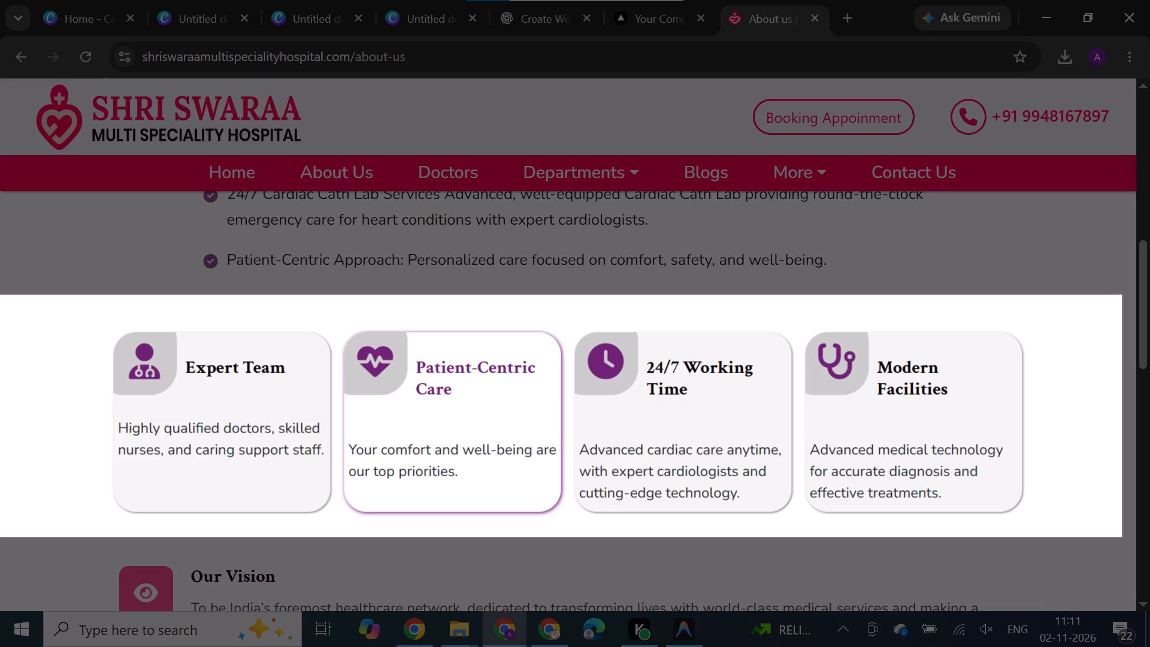
left_click_drag(1121, 536, 1134, 536)
Back in the 1400px × 1000px design, move the trusted-partner snip slightly closer to the banner, aligned with the page sides.
left_click(326, 0)
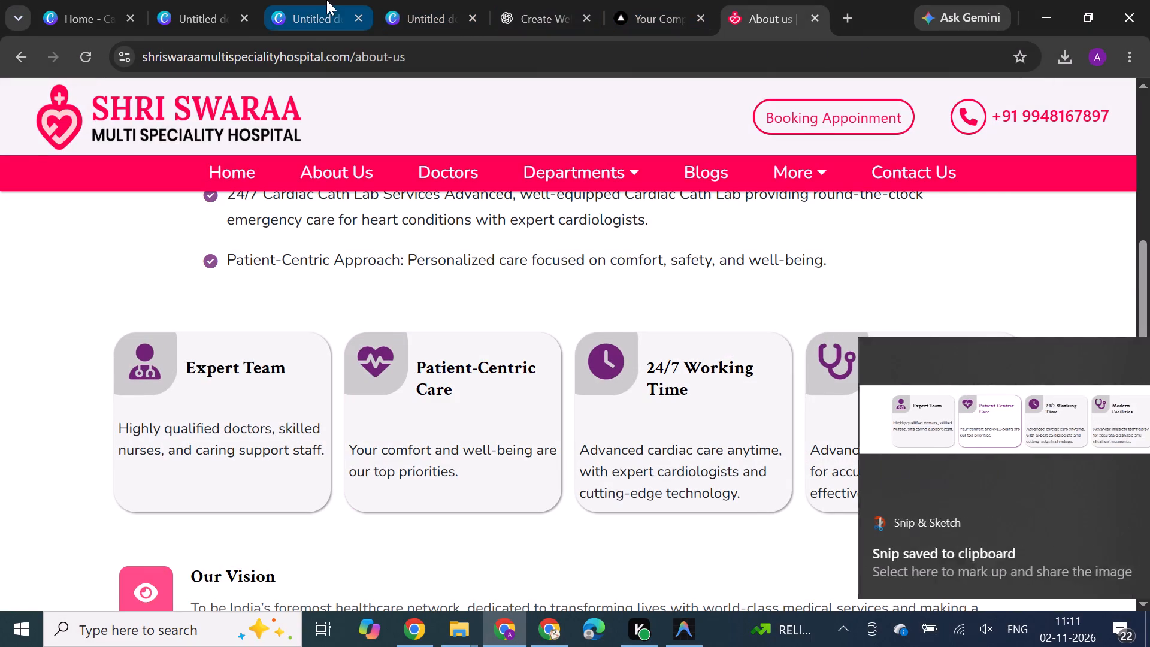
left_click_drag(636, 436, 634, 422)
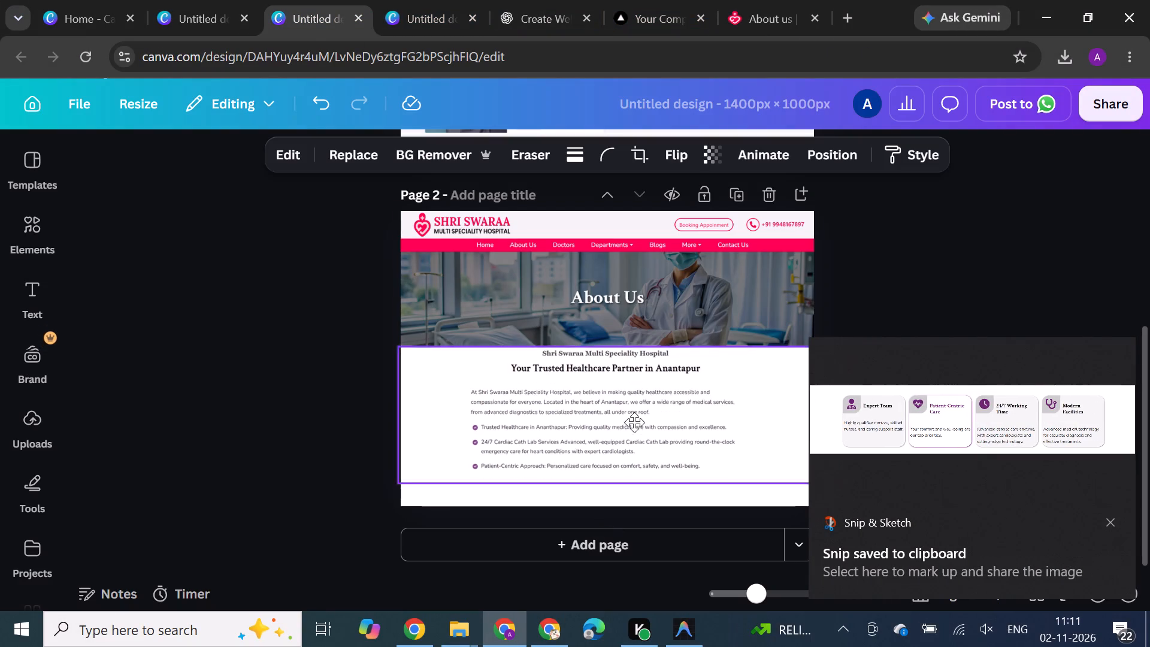
left_click_drag(634, 422, 631, 430)
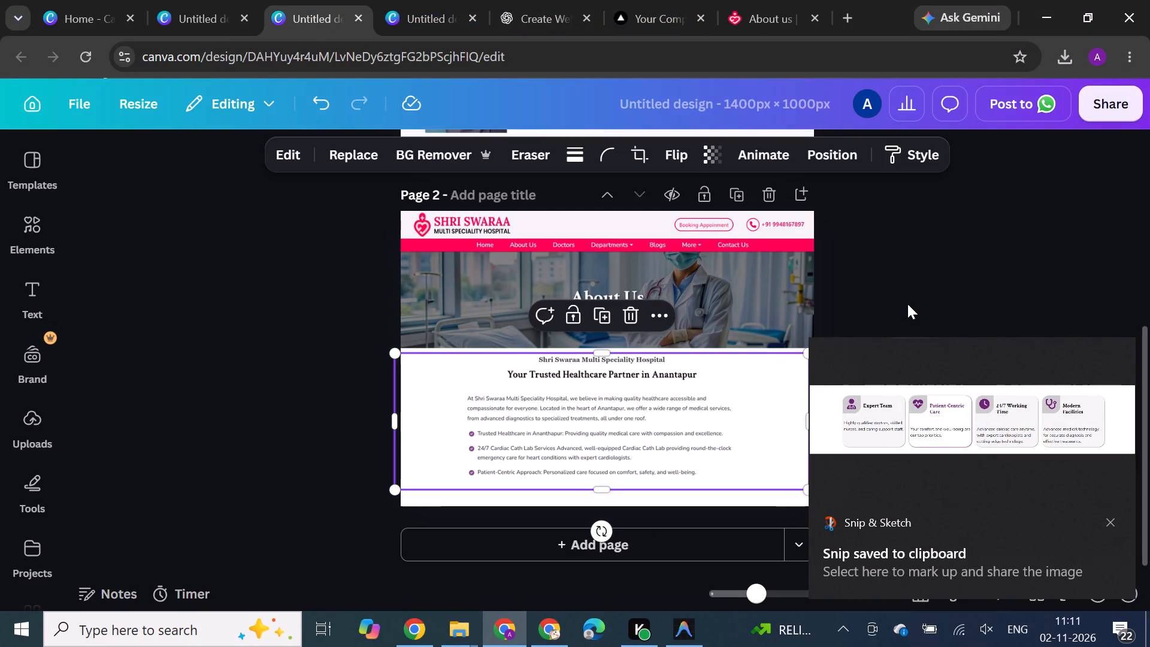
left_click(906, 304)
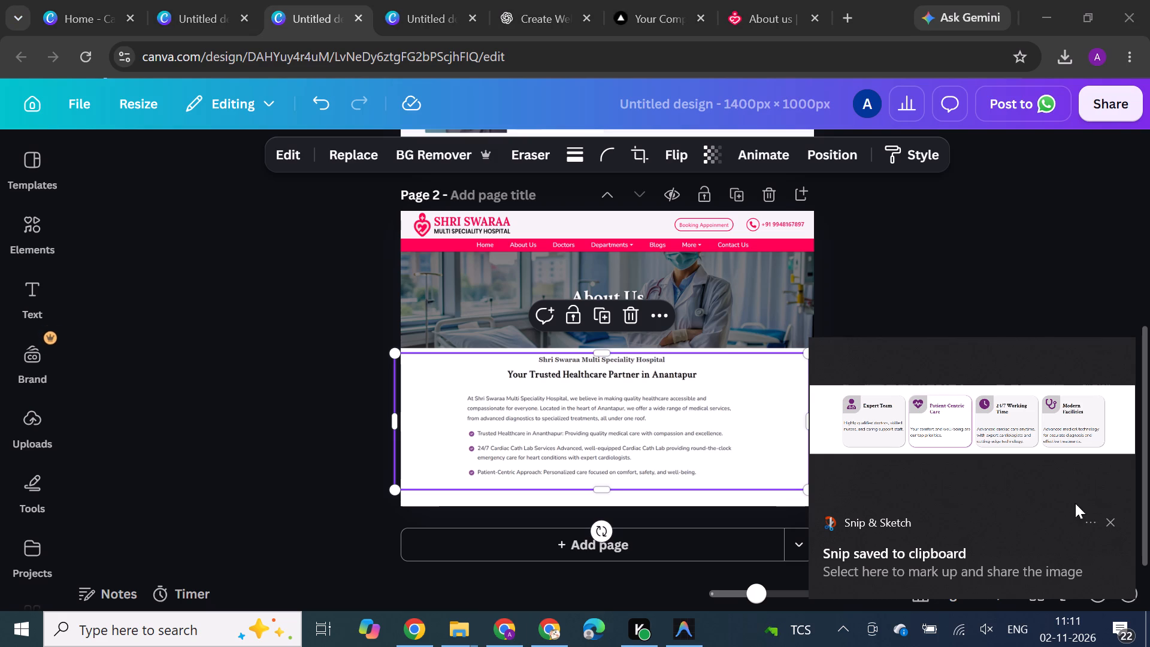
left_click(1111, 522)
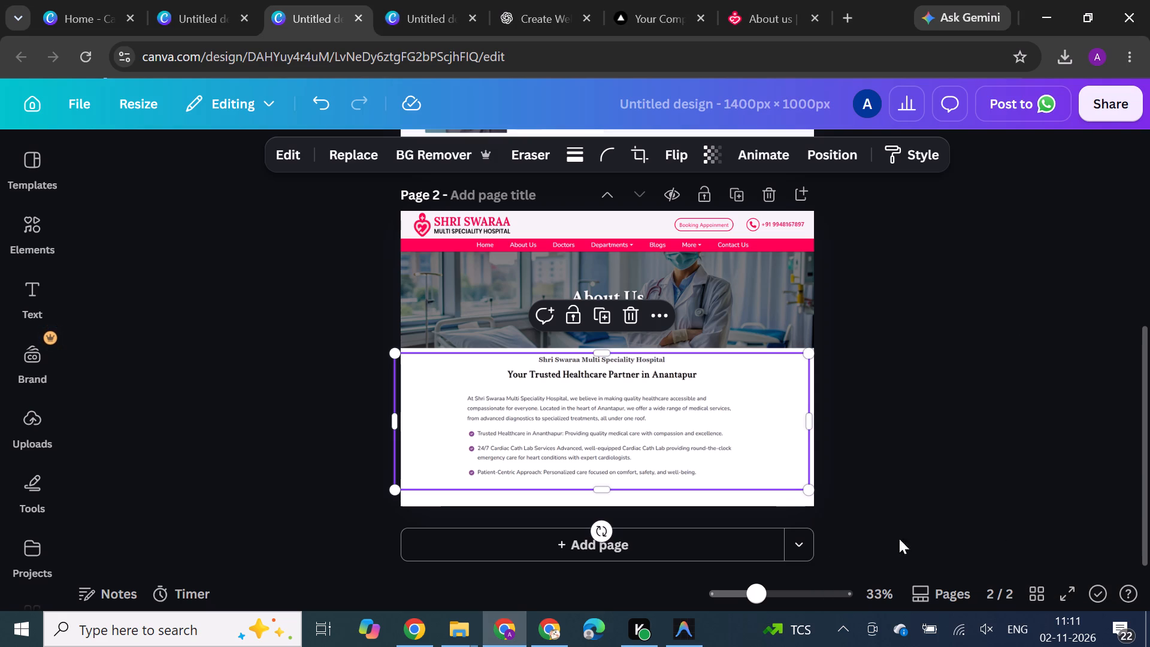
left_click(1047, 435)
left_click_drag(750, 407, 764, 407)
left_click_drag(764, 407, 755, 407)
left_click(1068, 378)
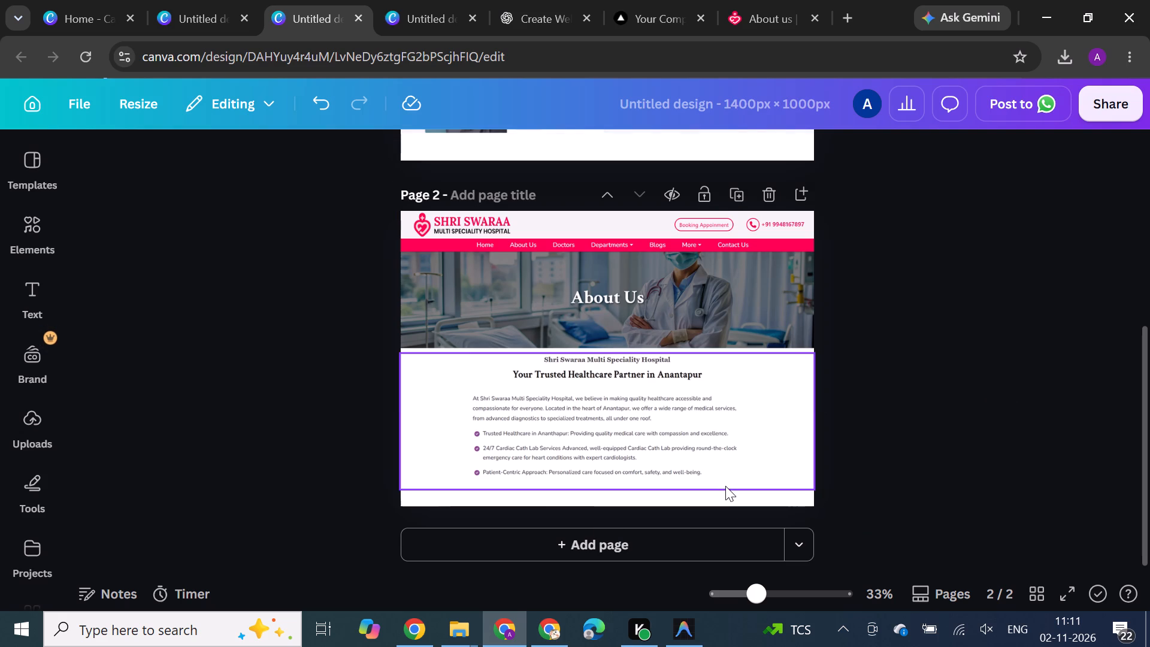
Paste the feature-cards snip at the bottom of page 2, enlarge it to 1,400 px wide and shift it slightly right.
left_click(725, 486)
key("ctrl+v")
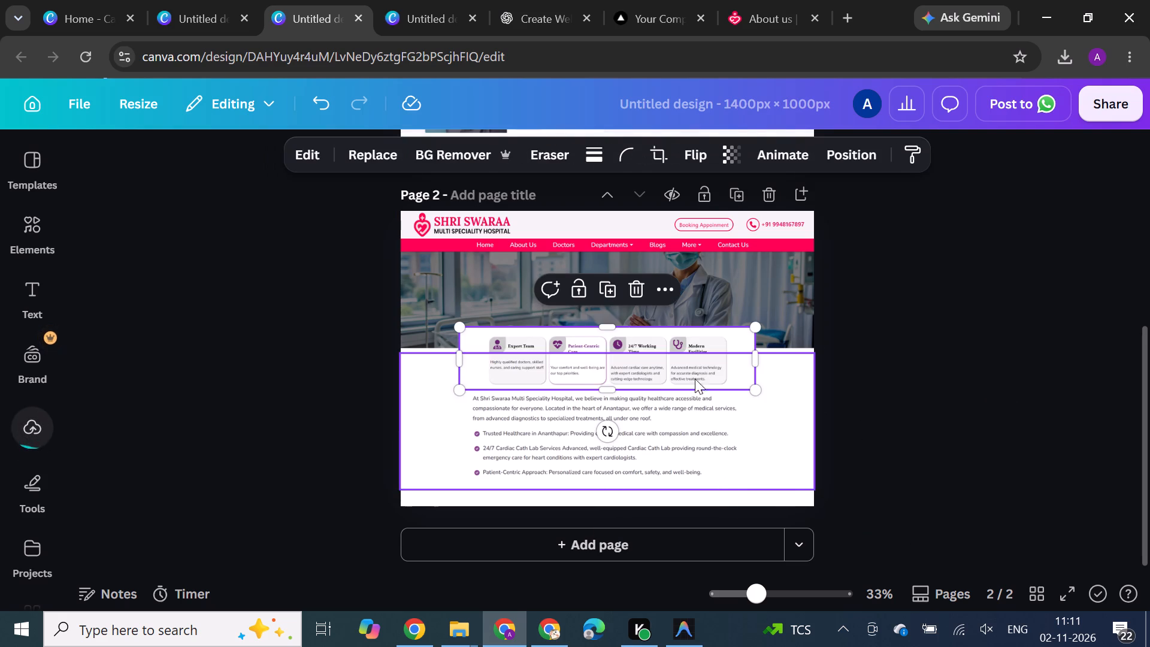
left_click_drag(673, 347, 615, 504)
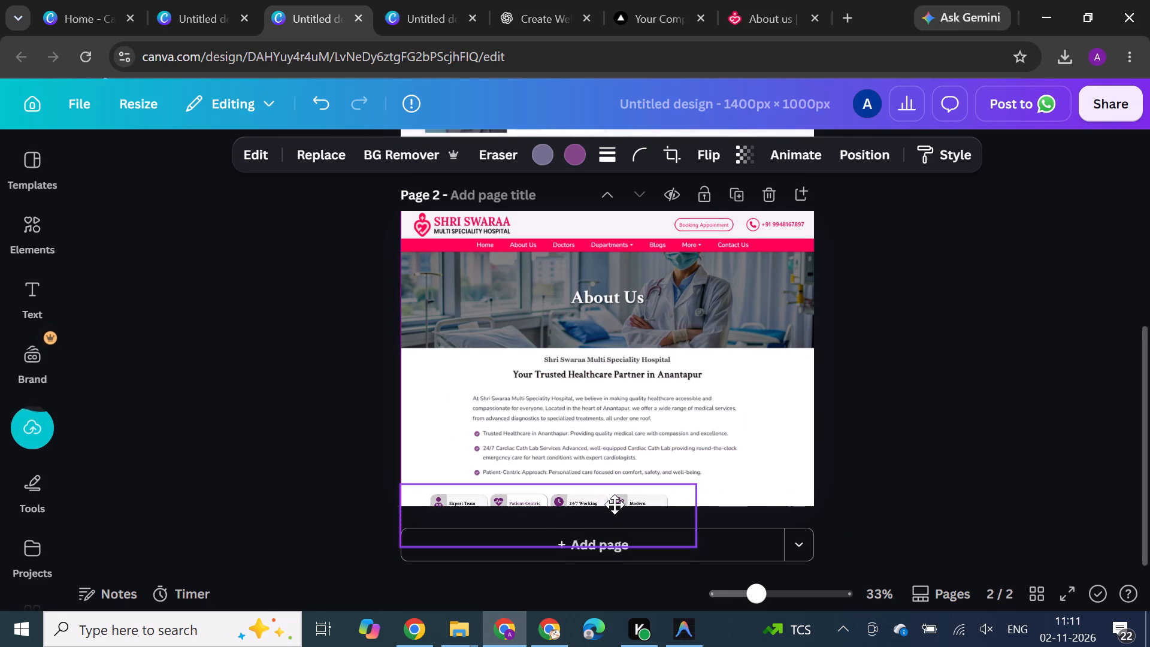
left_click_drag(615, 504, 618, 502)
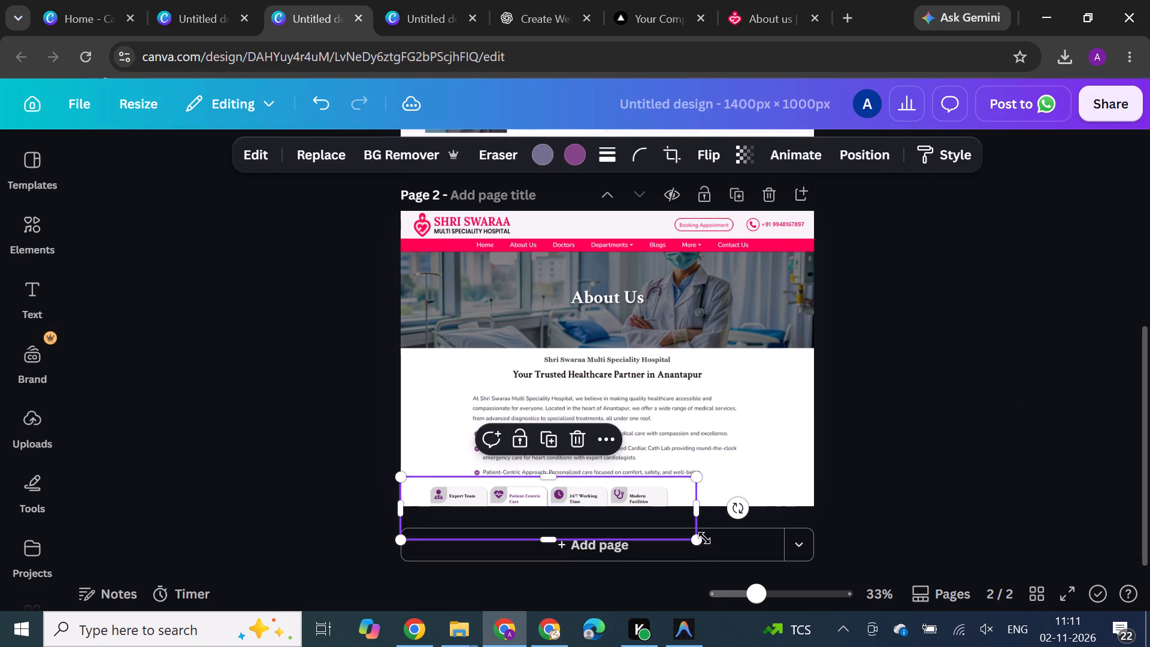
left_click_drag(697, 540, 791, 597)
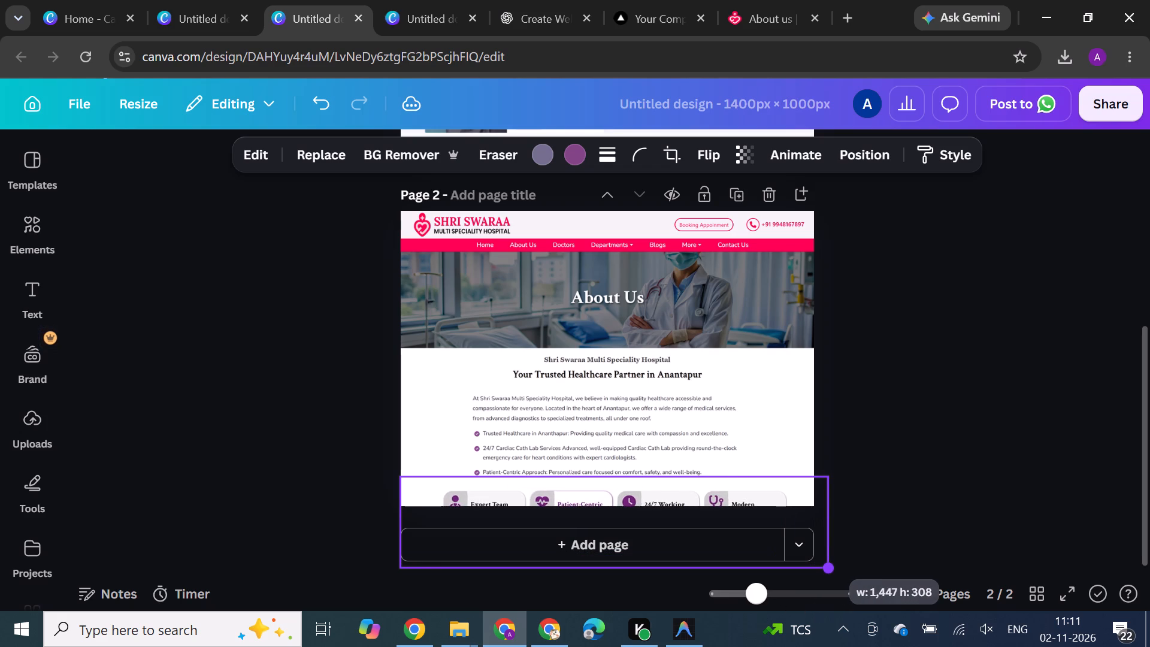
left_click_drag(791, 597, 803, 597)
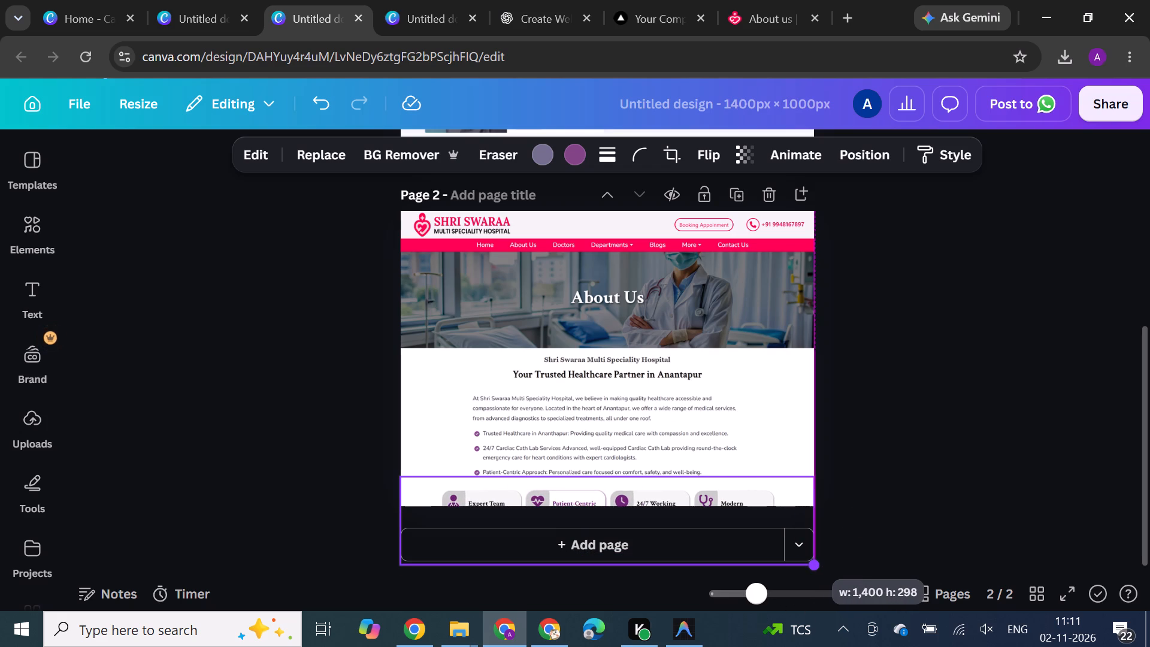
left_click(967, 443)
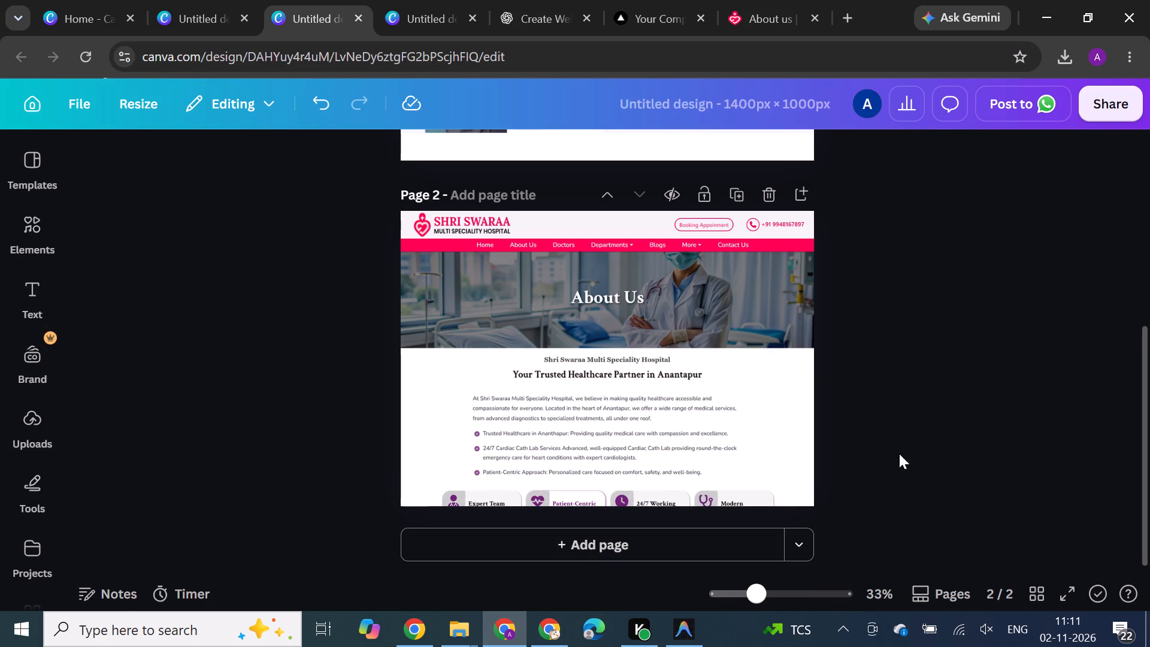
left_click(718, 501)
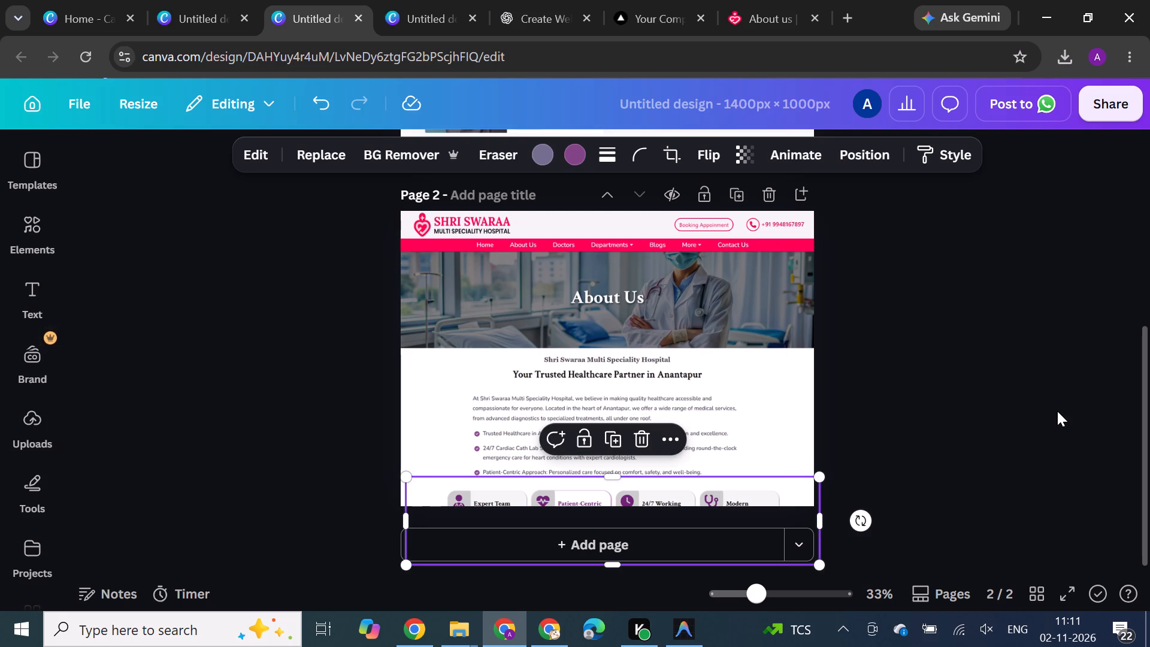
left_click(1039, 413)
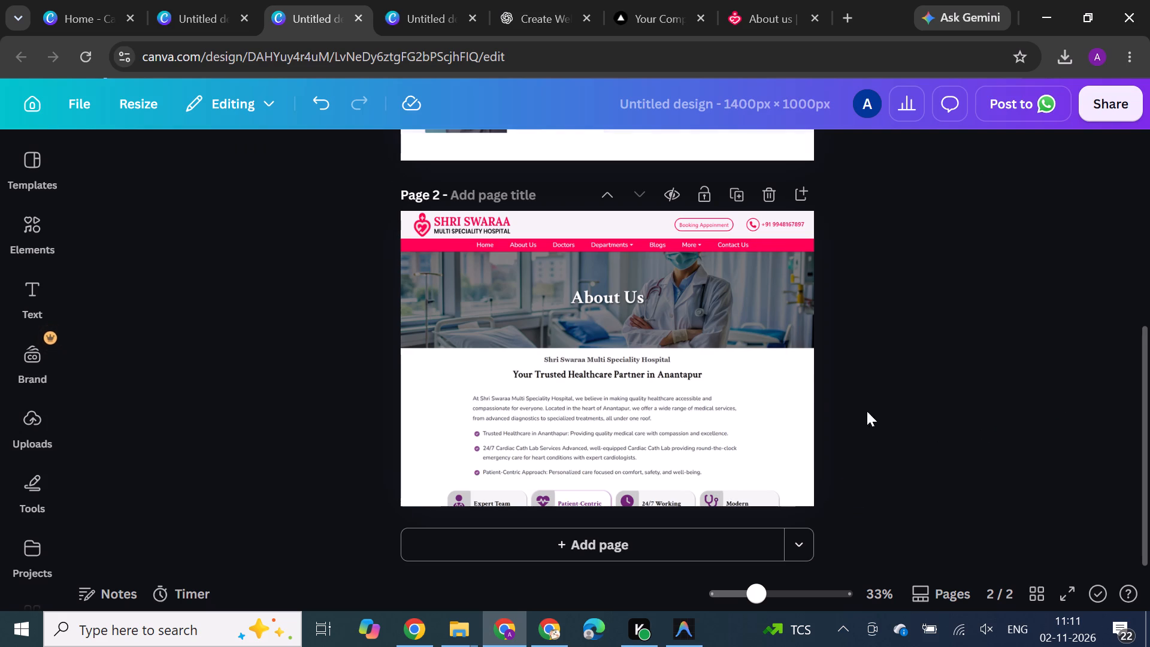
Enlarge the Blogs banner snip on page 1 so it extends slightly past both sides of the page.
scroll(942, 333, "up", 4)
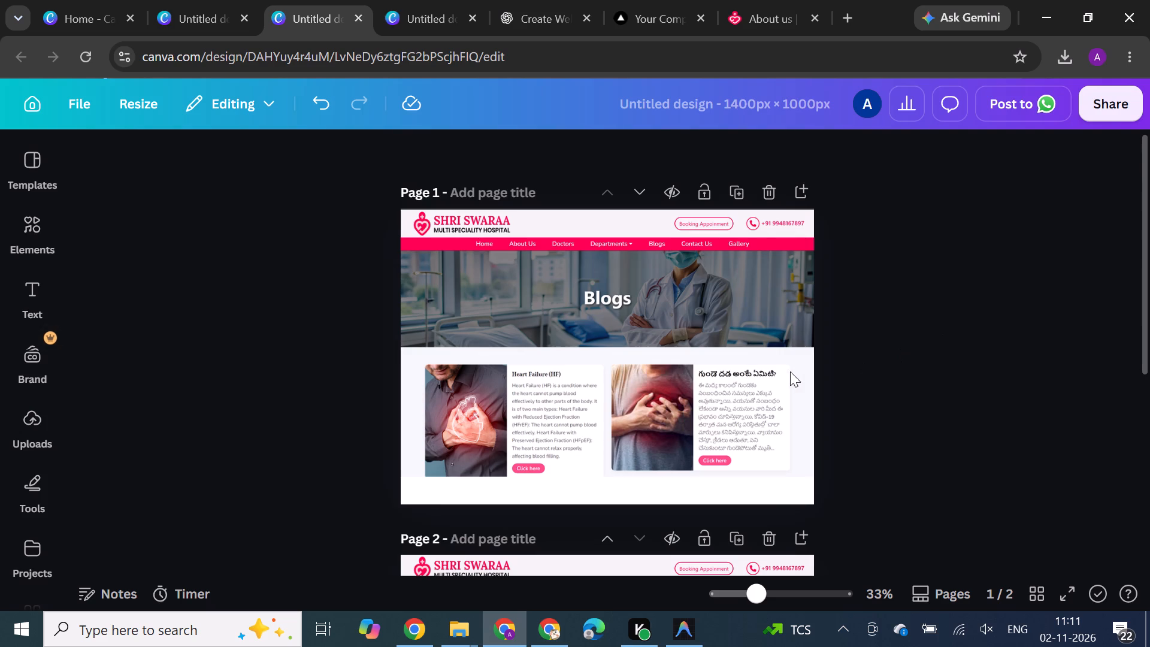
left_click(670, 289)
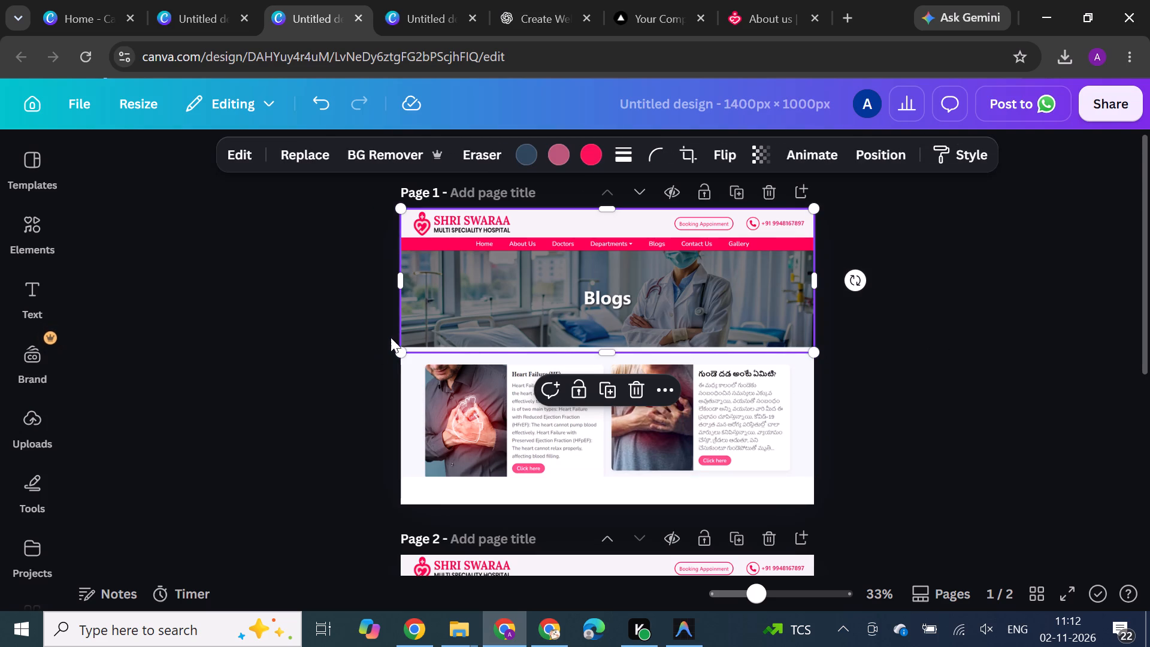
left_click_drag(405, 353, 399, 359)
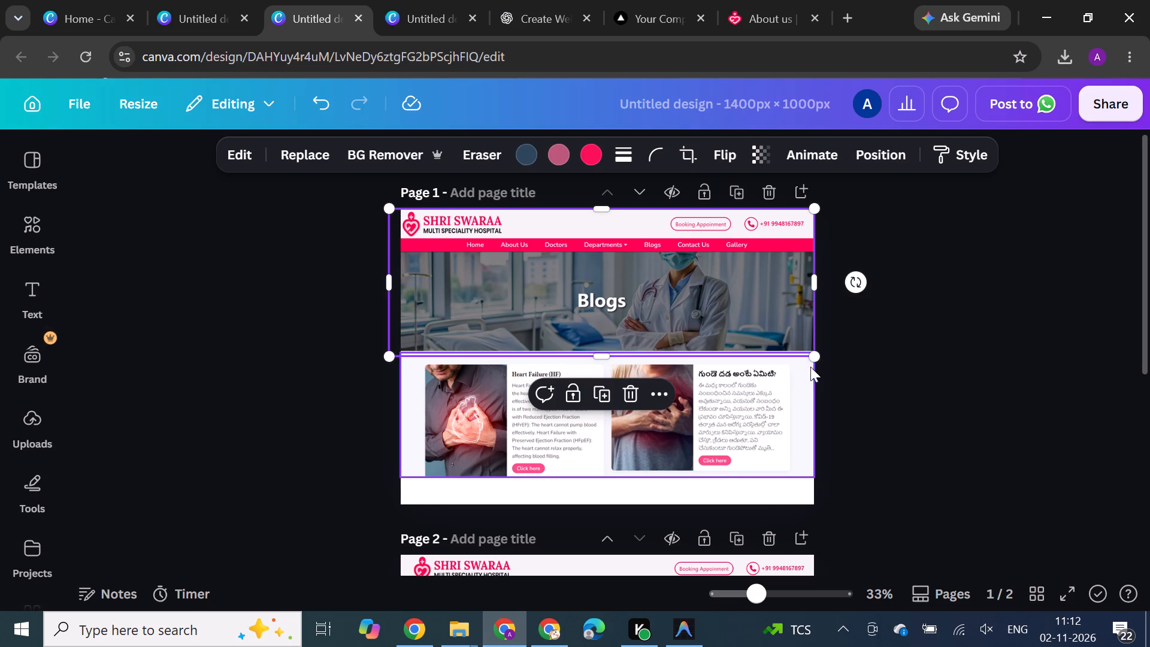
left_click_drag(815, 358, 820, 370)
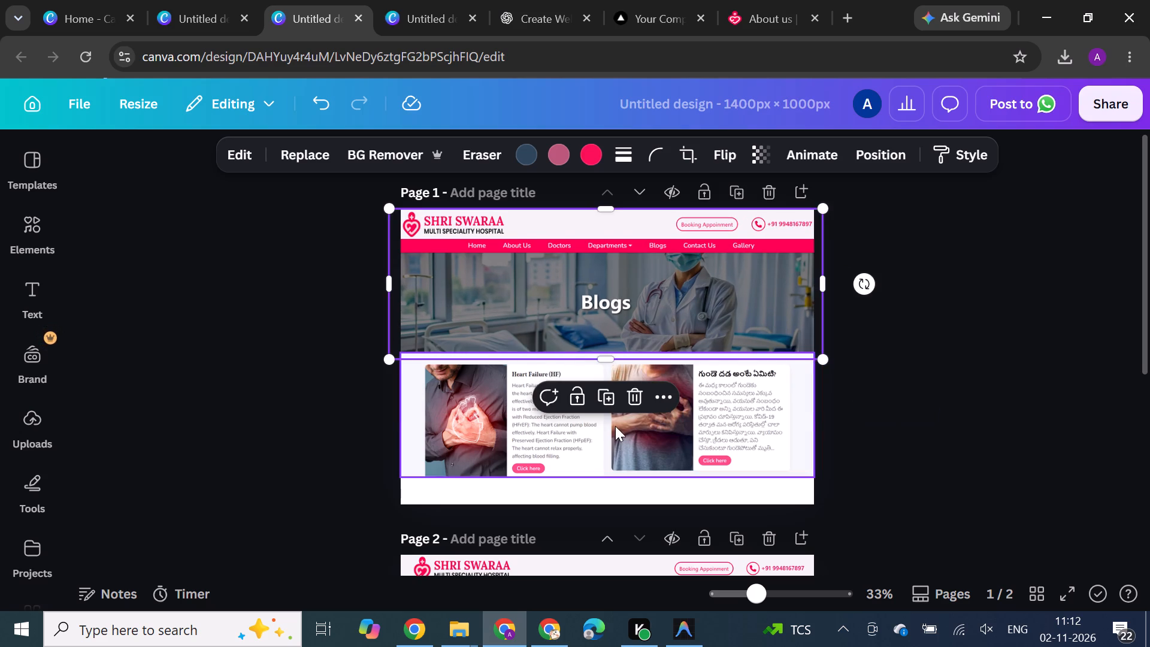
Move the blog cards snip down to just below the enlarged Blogs banner and enlarge it to about 1,467 px wide.
left_click_drag(615, 426, 617, 434)
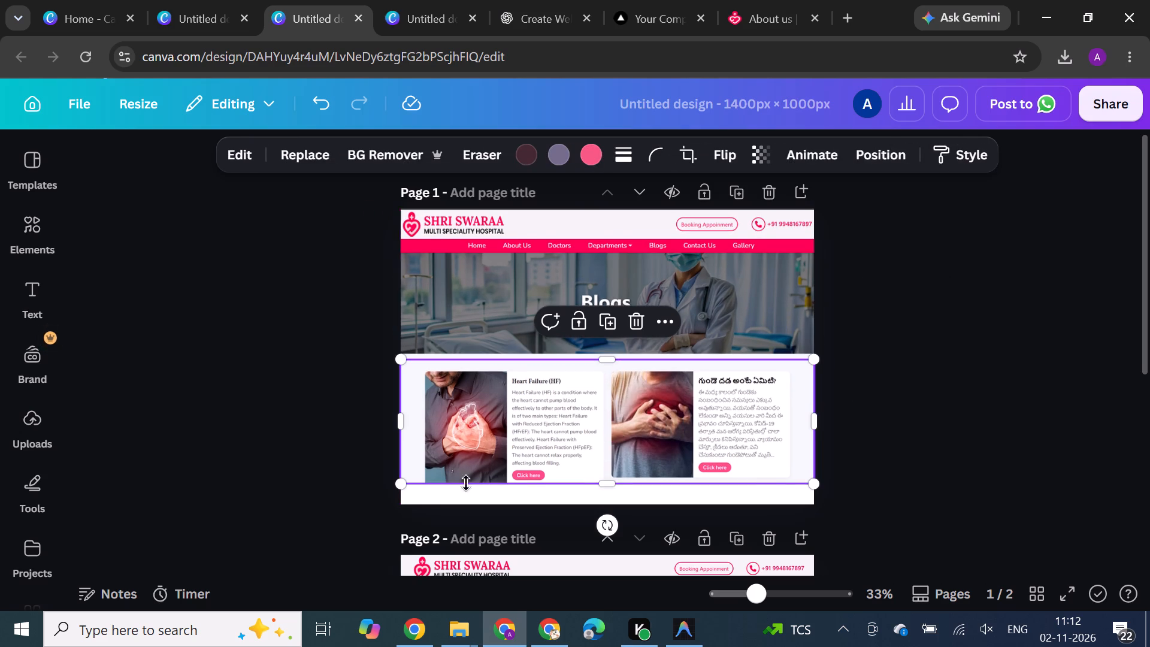
left_click_drag(402, 481, 402, 489)
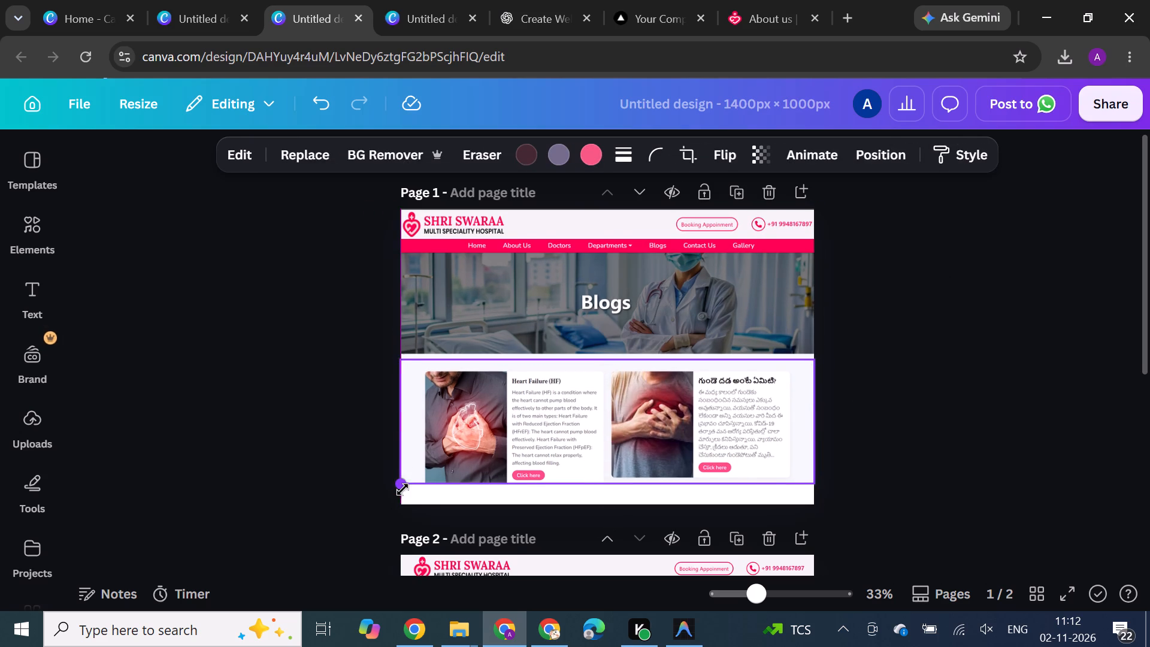
left_click_drag(402, 489, 400, 507)
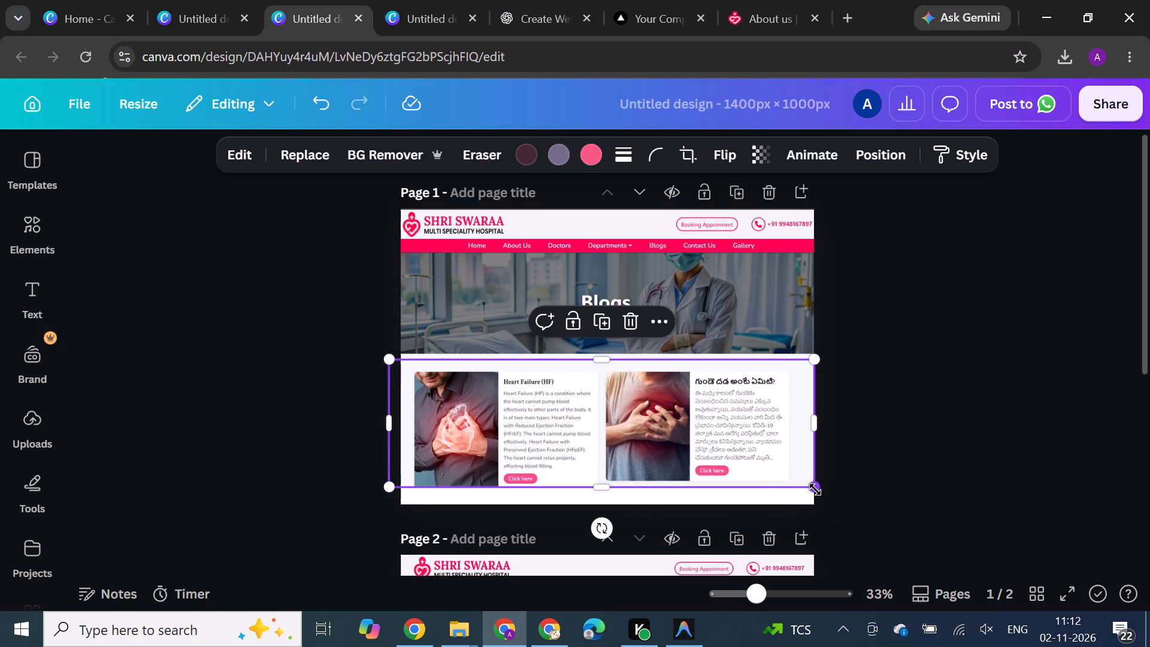
left_click_drag(815, 489, 825, 504)
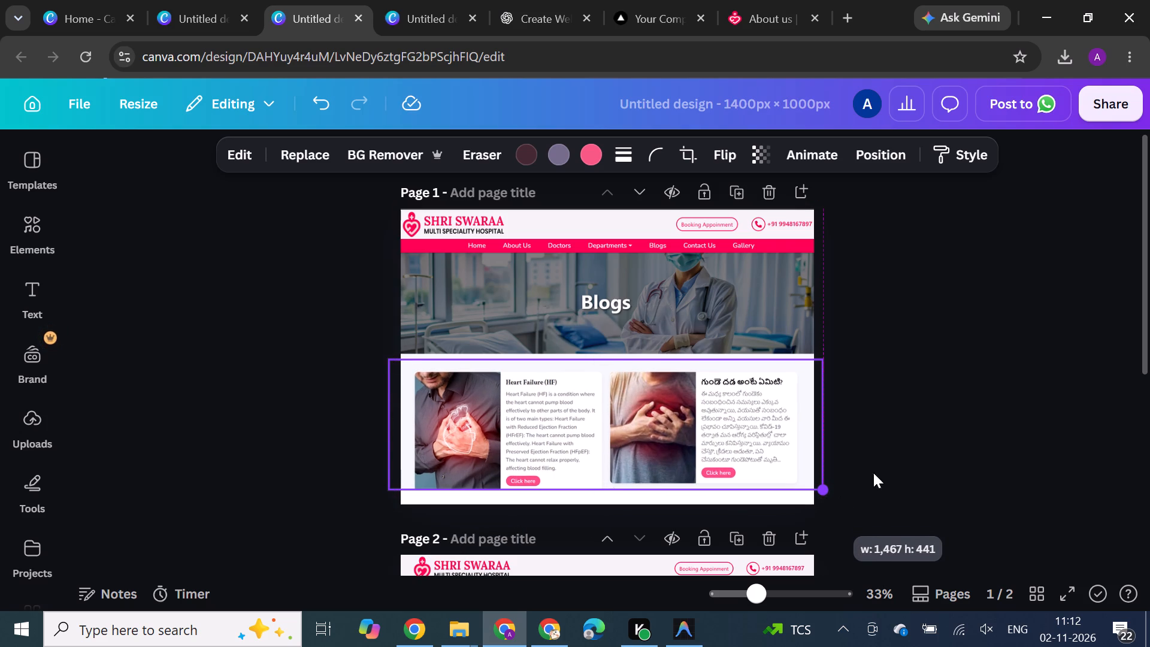
left_click(973, 410)
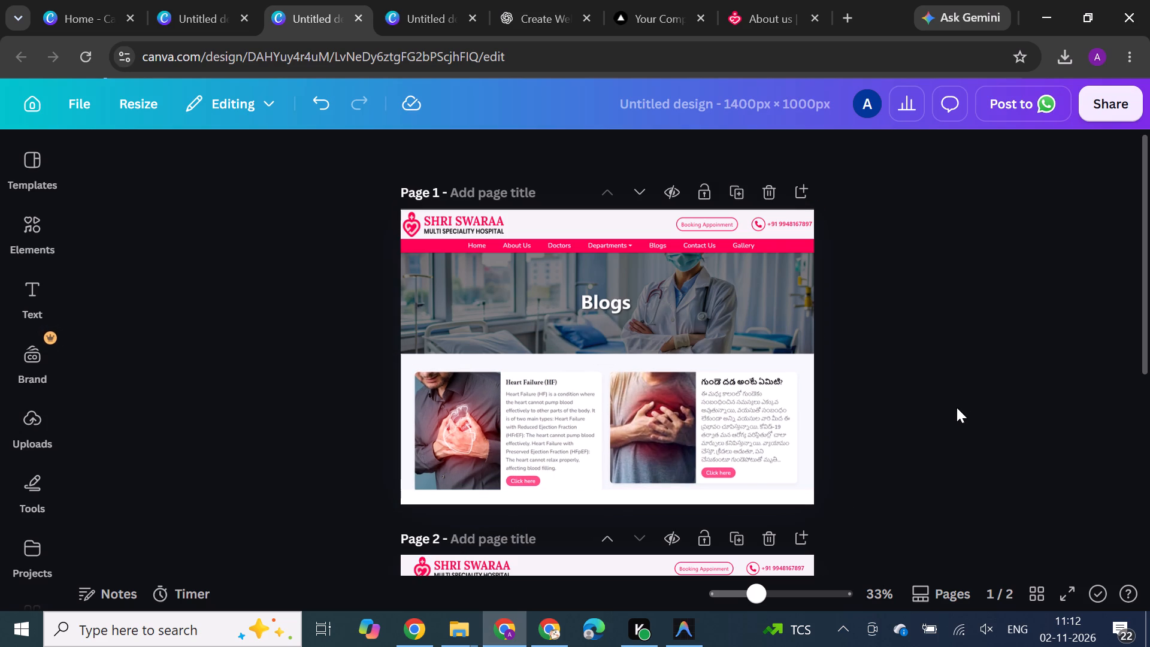
Download only page 1, the Blogs page, as a high-quality PNG at 1,400 × 1,000 px.
left_click(1119, 107)
left_click(837, 509)
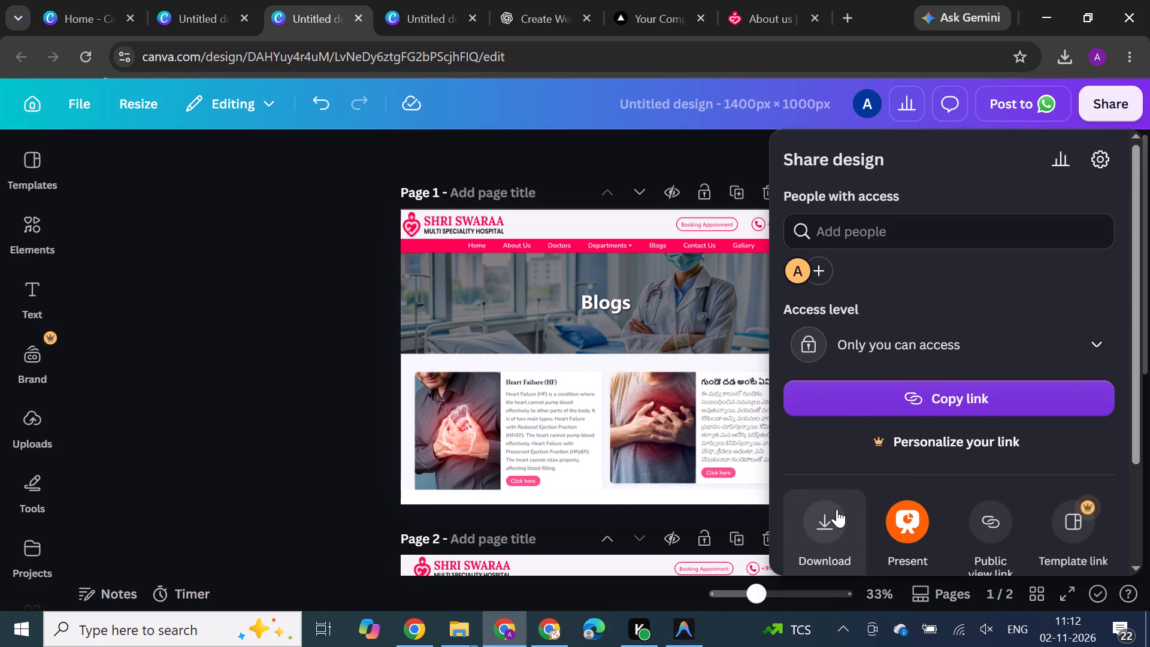
scroll(1003, 422, "down", 5)
left_click(1059, 475)
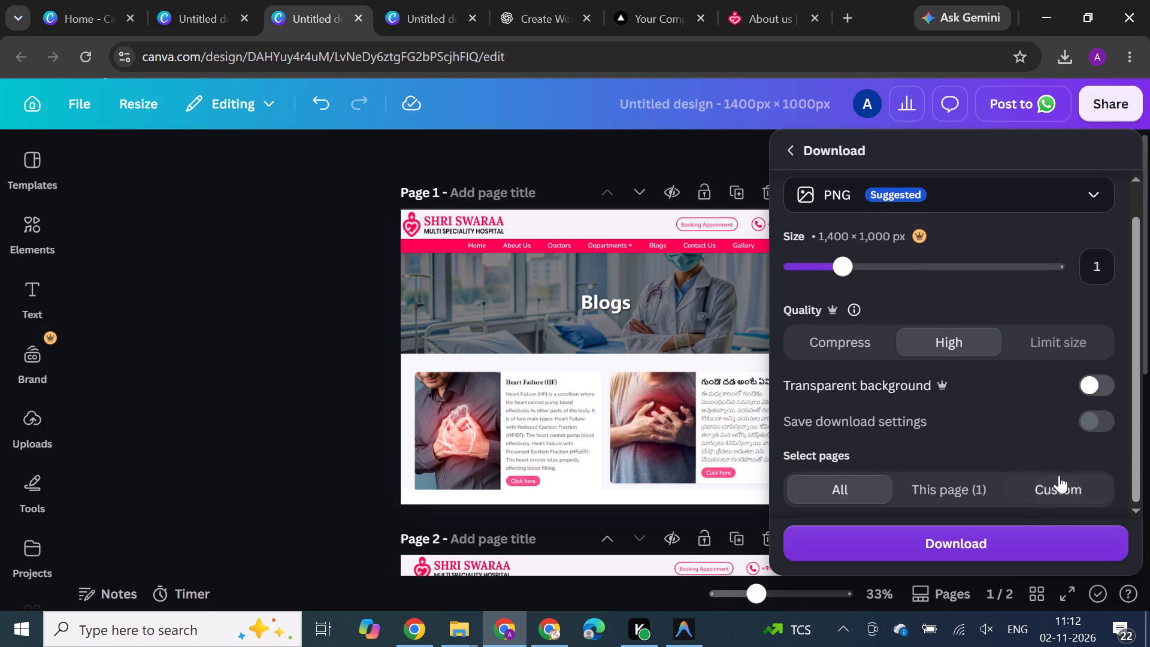
scroll(1059, 475, "down", 7)
left_click(941, 485)
left_click(983, 545)
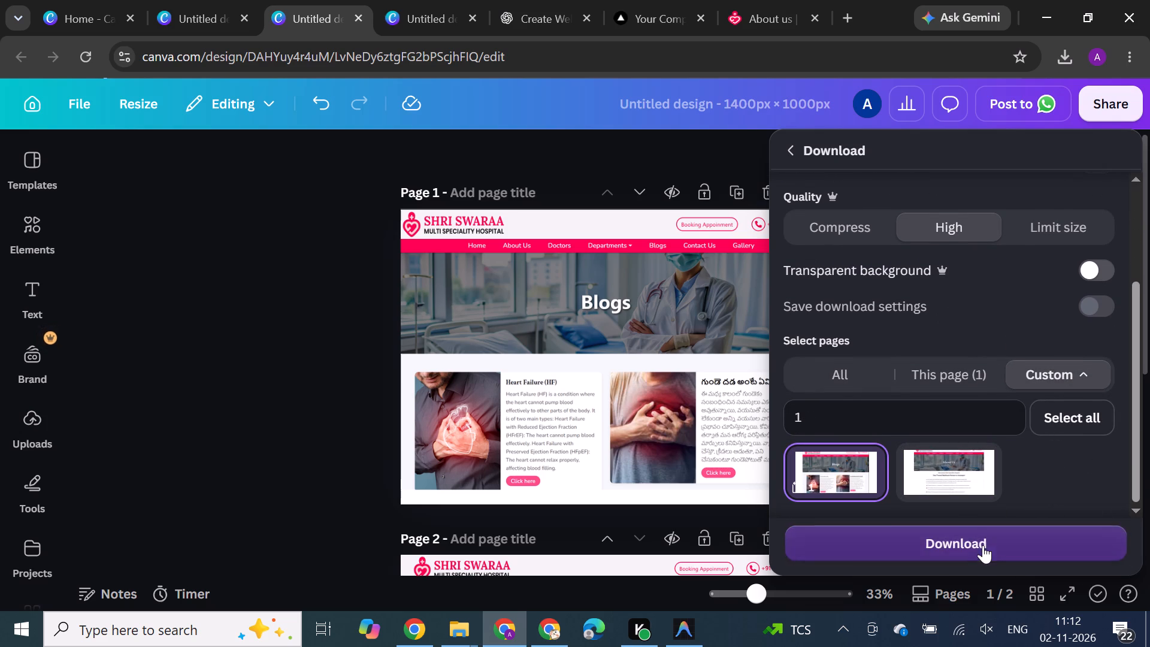
left_click(1115, 110)
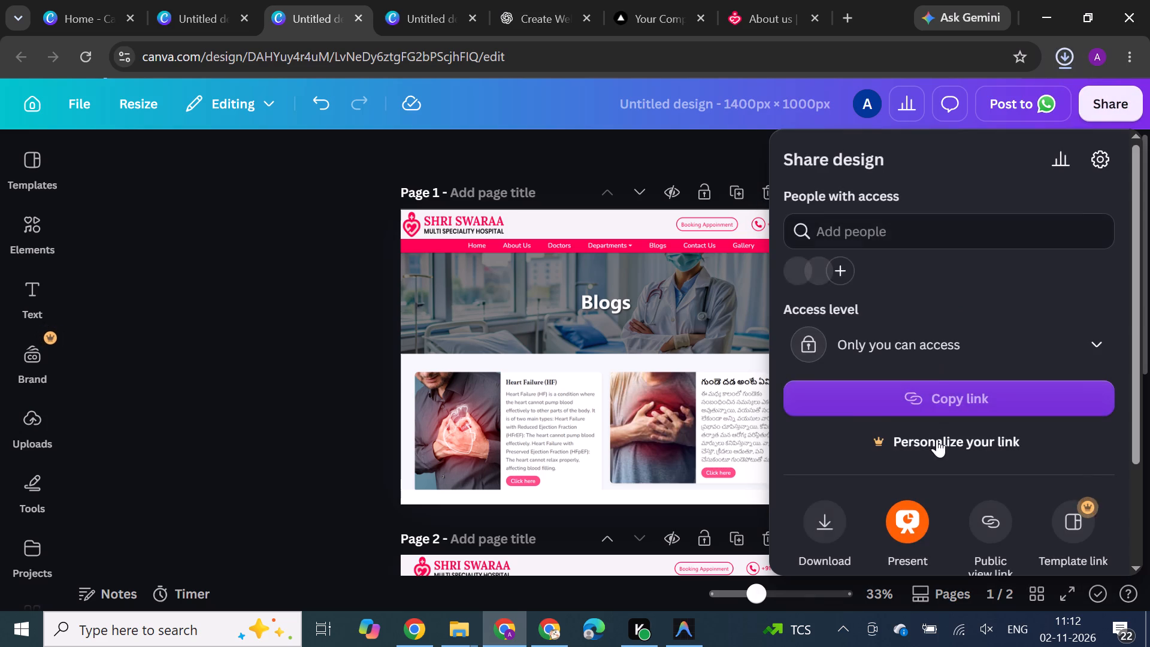
left_click(244, 388)
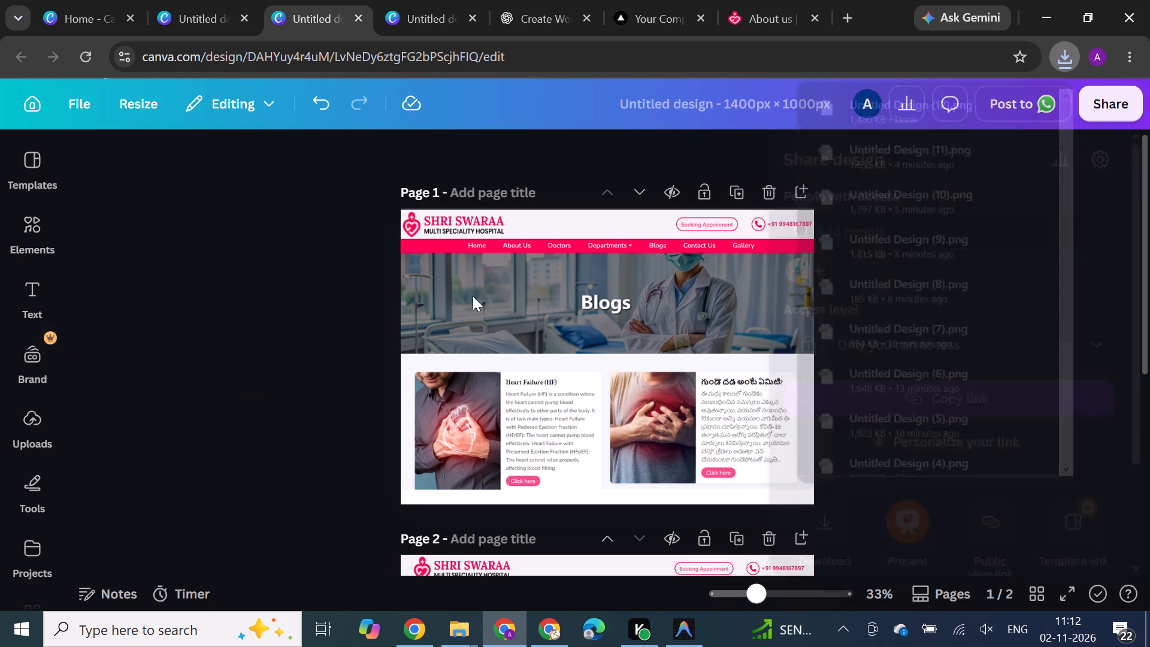
Download only page 2, the About Us page, as a high-quality PNG at 1,400 × 1,000 px.
left_click(1119, 105)
scroll(931, 399, "down", 6)
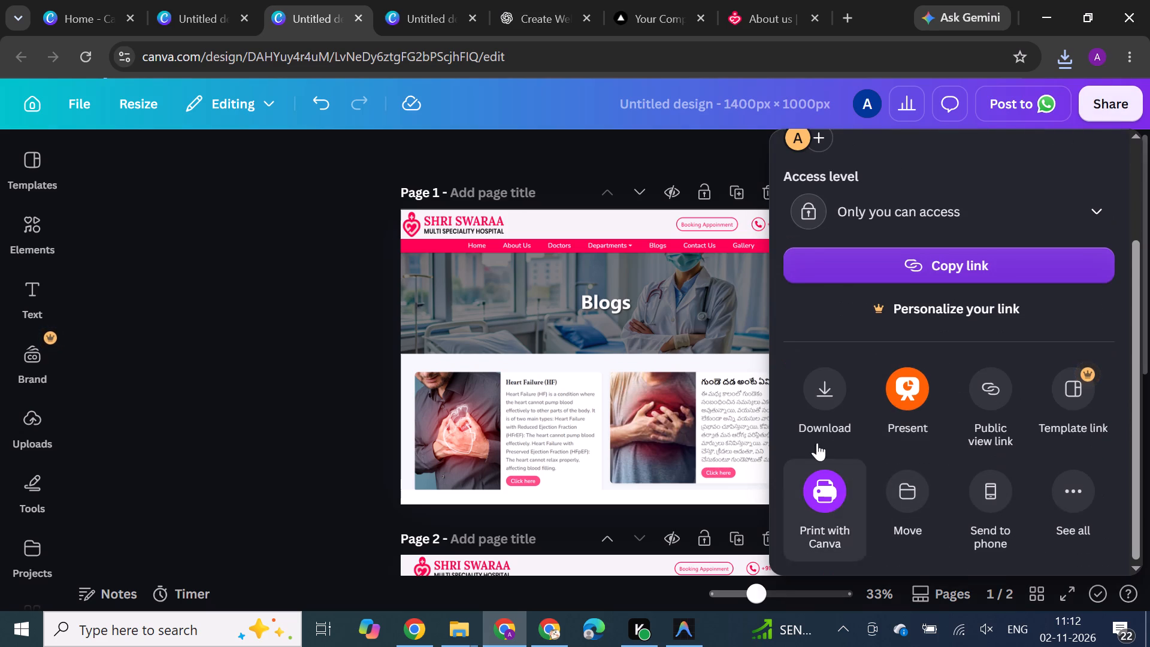
left_click(818, 410)
scroll(925, 401, "down", 7)
left_click(1076, 490)
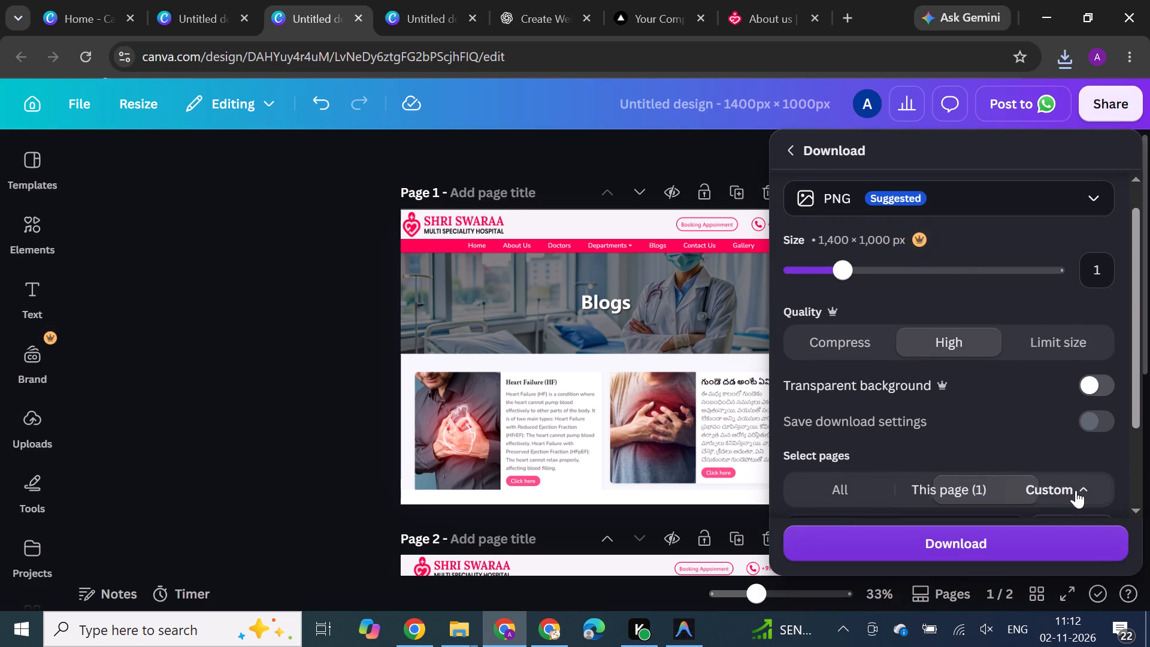
scroll(1075, 490, "down", 6)
left_click(958, 495)
left_click(822, 479)
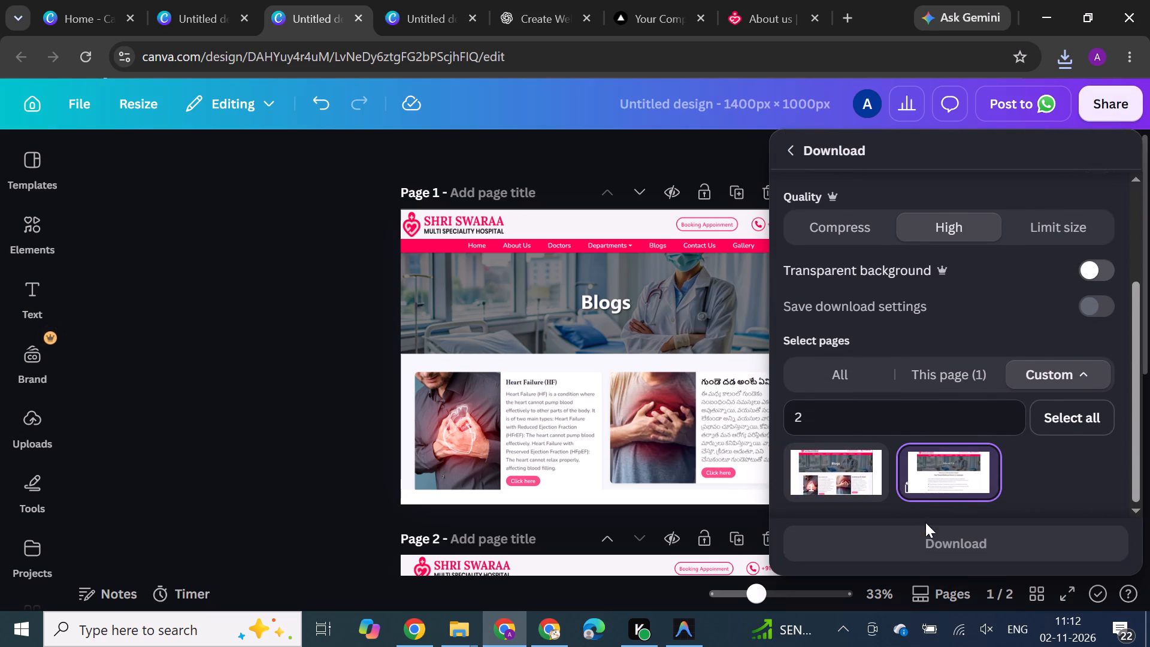
left_click(930, 544)
left_click(337, 375)
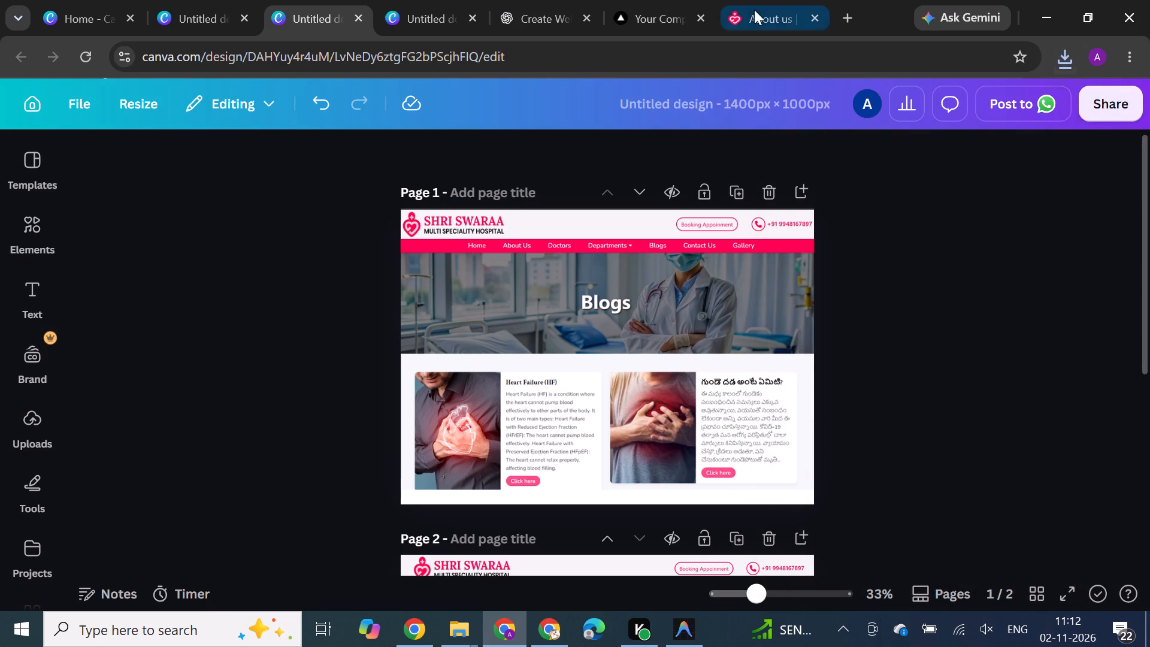
On the hospital website, open the Insurance page and inspect it in the iPhone 16 Pro Max mobile view.
left_click(754, 10)
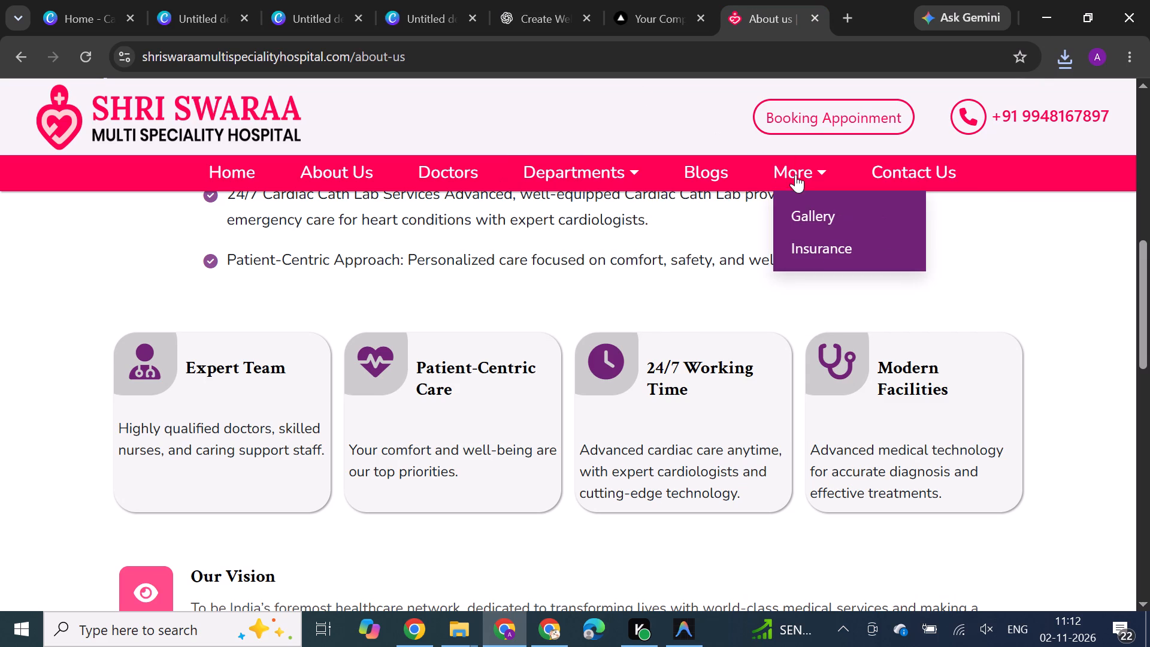
left_click(822, 244)
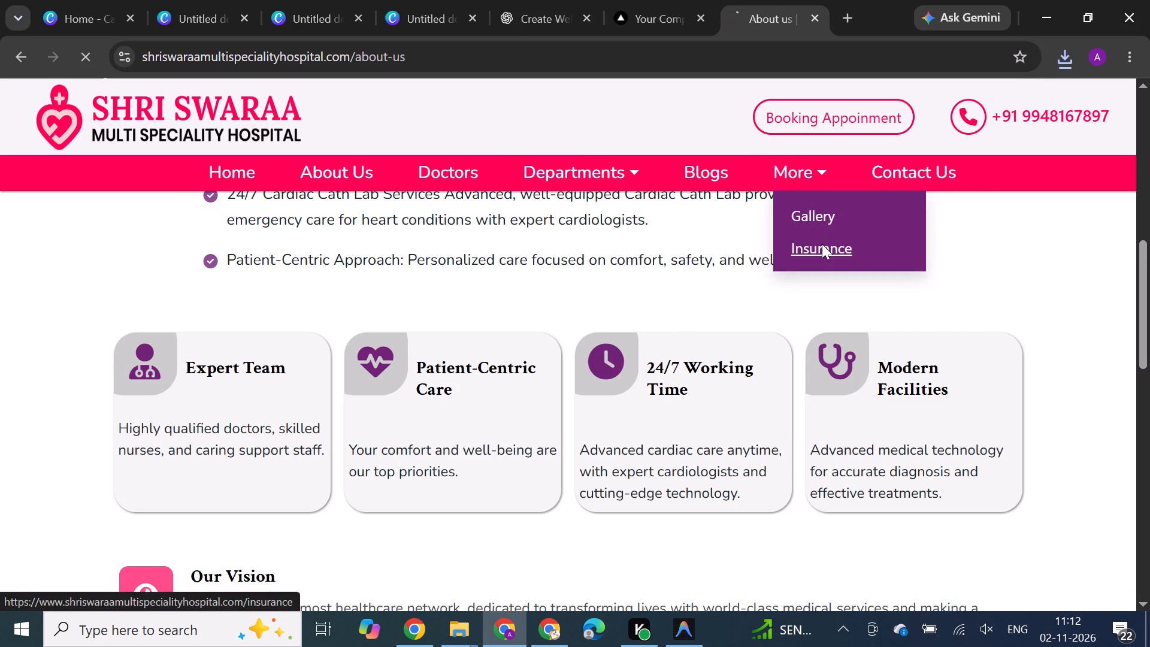
right_click(578, 299)
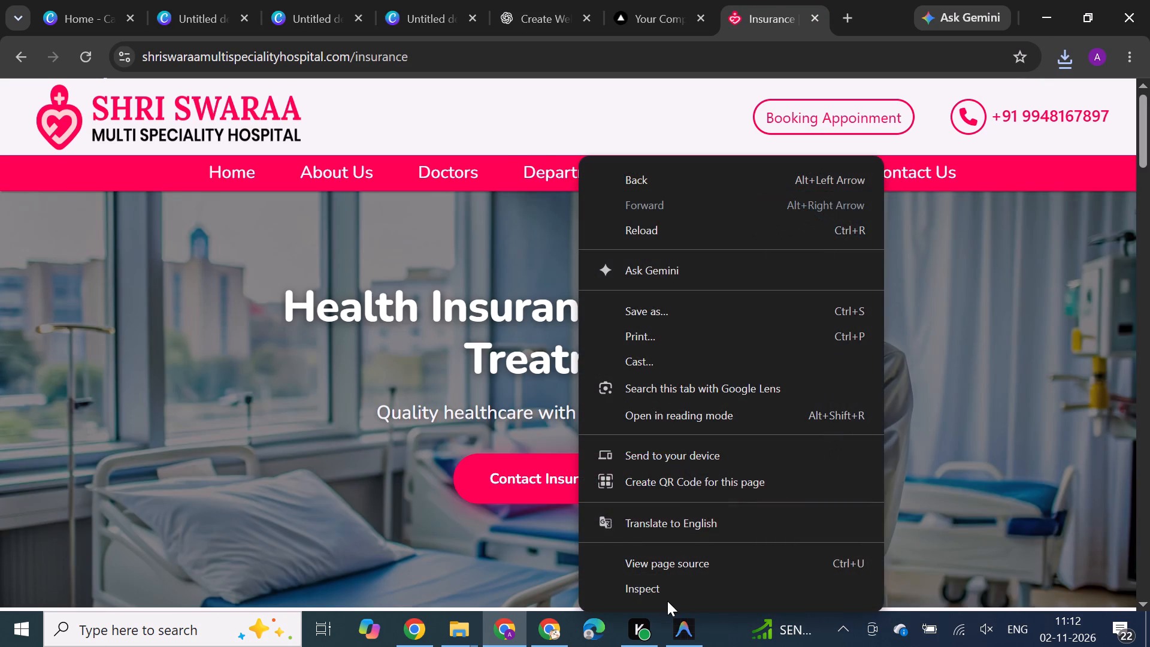
left_click(667, 597)
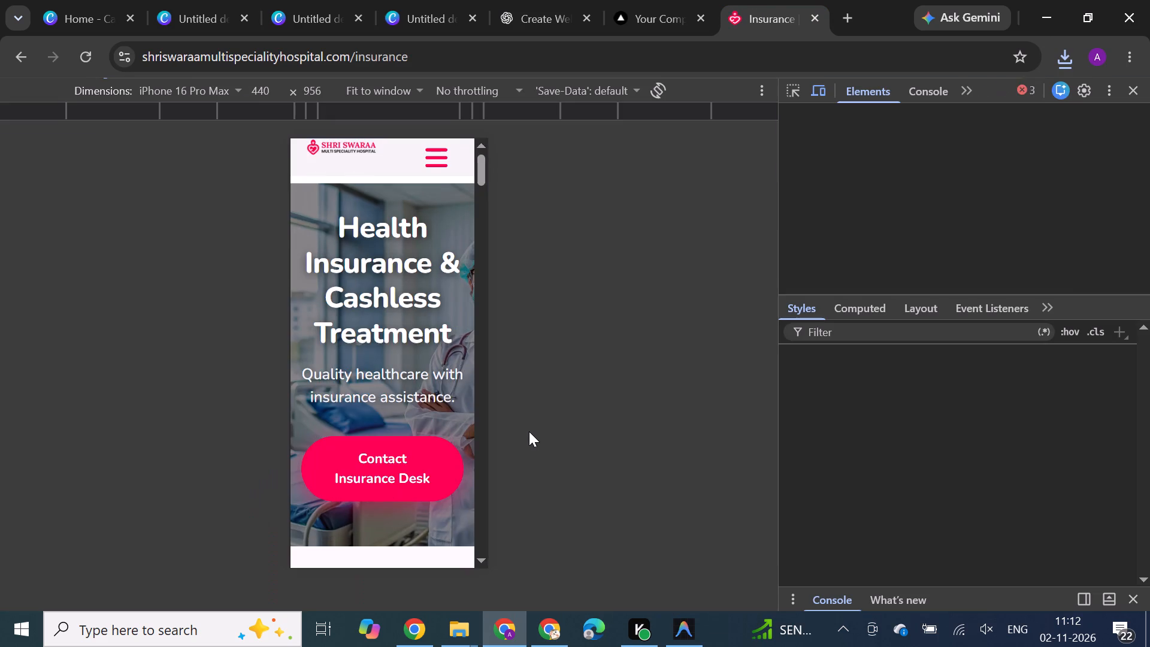
left_click(575, 434)
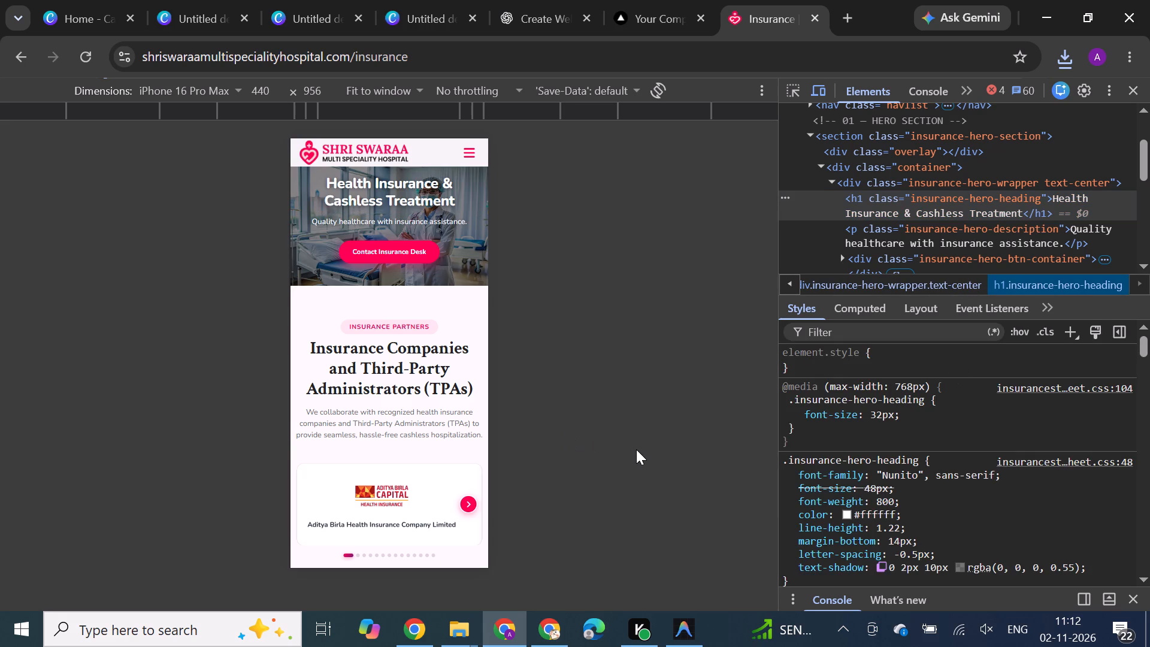
Snip the whole mobile view of the Insurance page, from the logo header down to the insurance partners carousel.
key("shift+super+s")
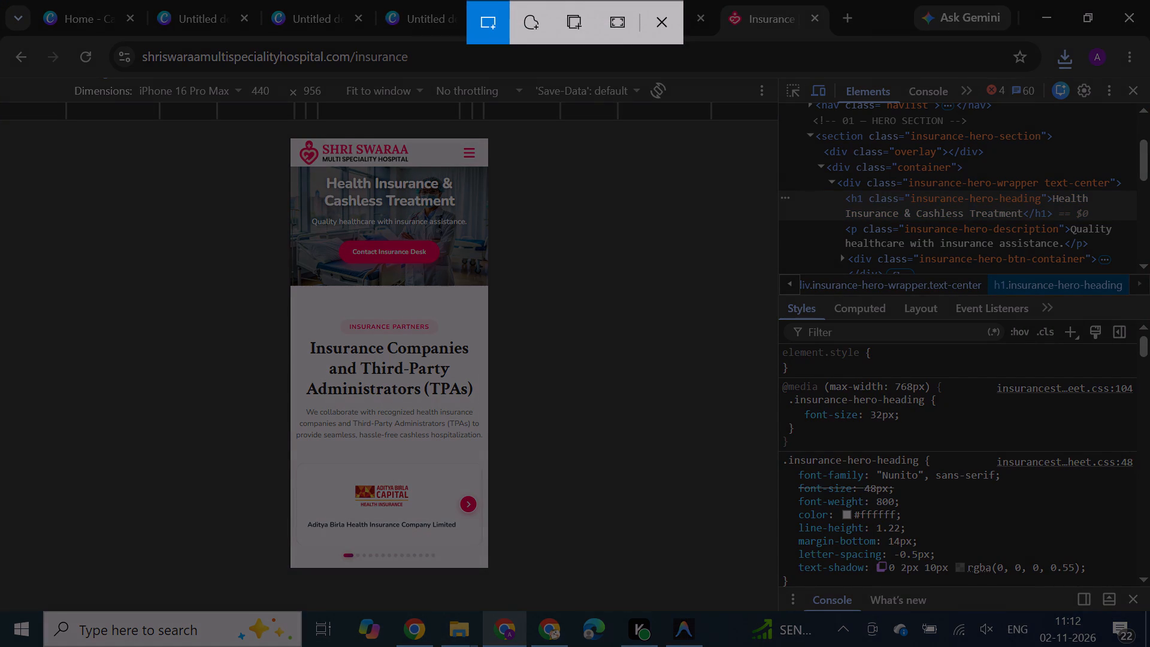
left_click_drag(288, 137, 489, 562)
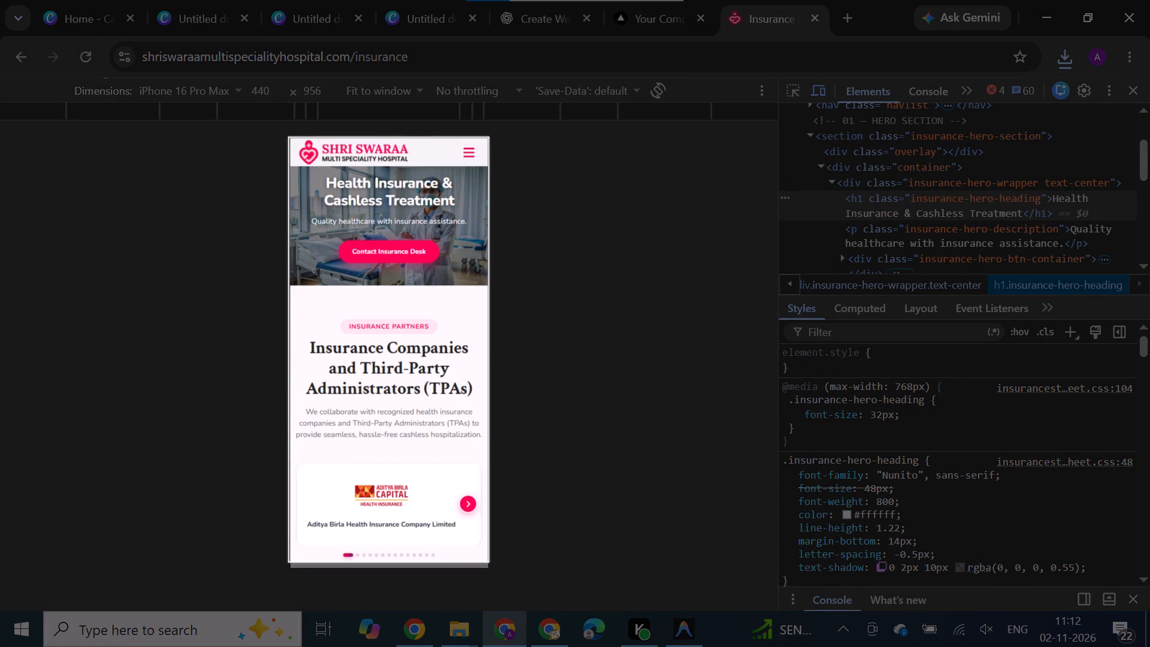
left_click_drag(489, 562, 488, 567)
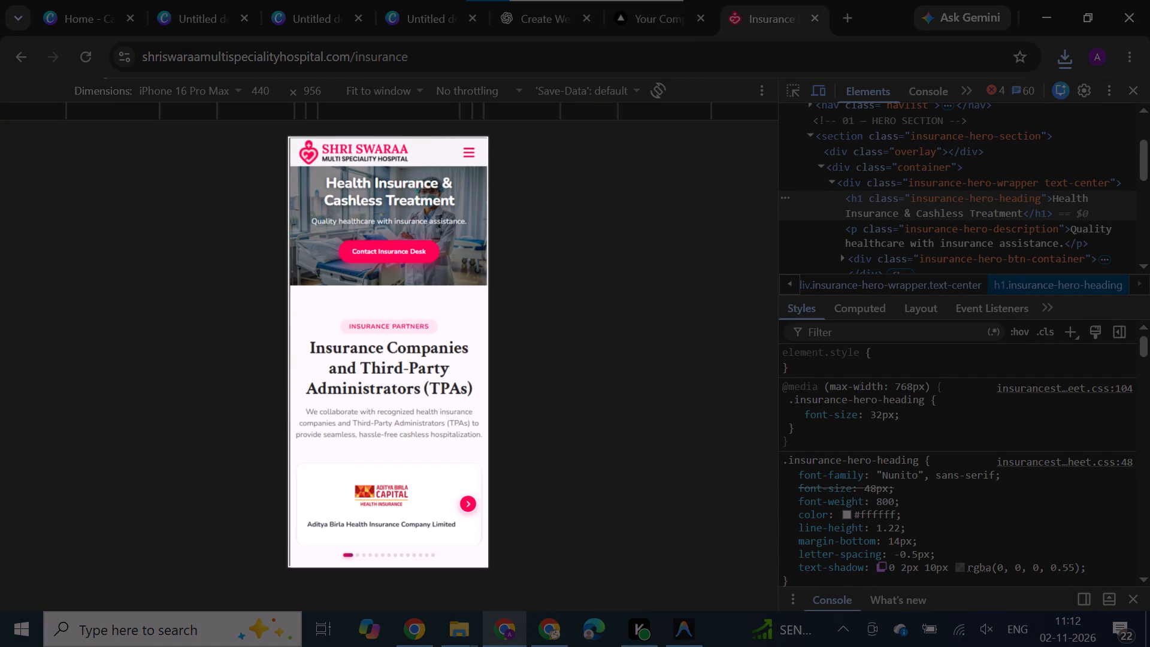
left_click_drag(488, 567, 489, 567)
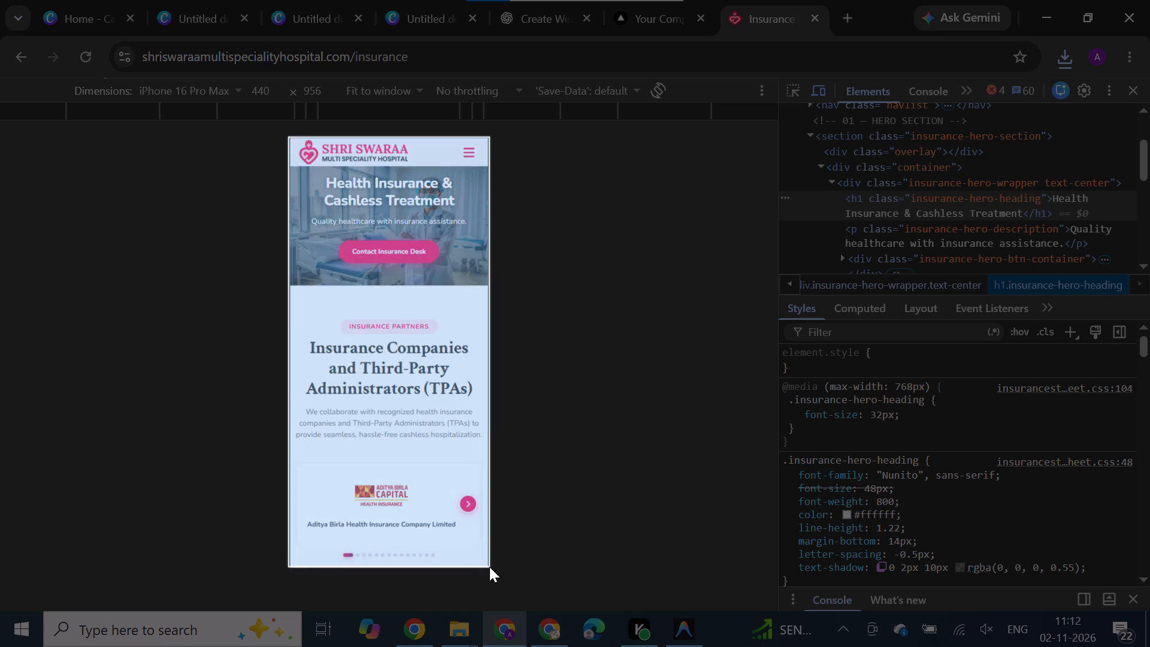
In the 320px × 568px design, delete the Empora screenshot and paste the Insurance page snip in its place.
left_click(190, 0)
left_click(576, 421)
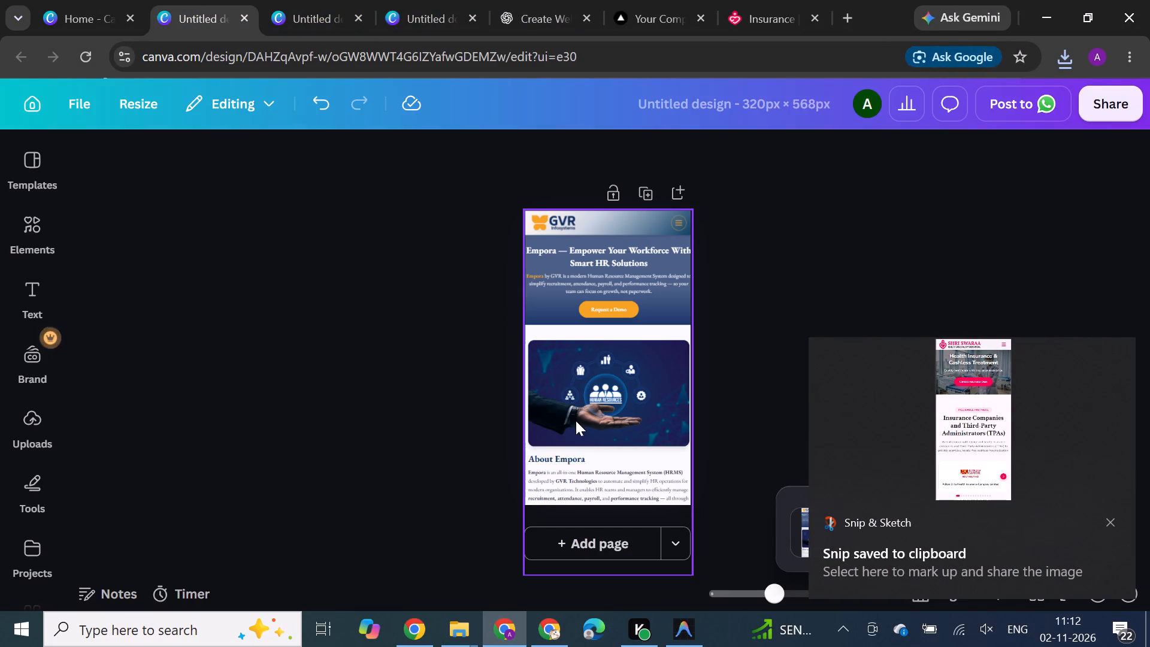
key("BackSpace")
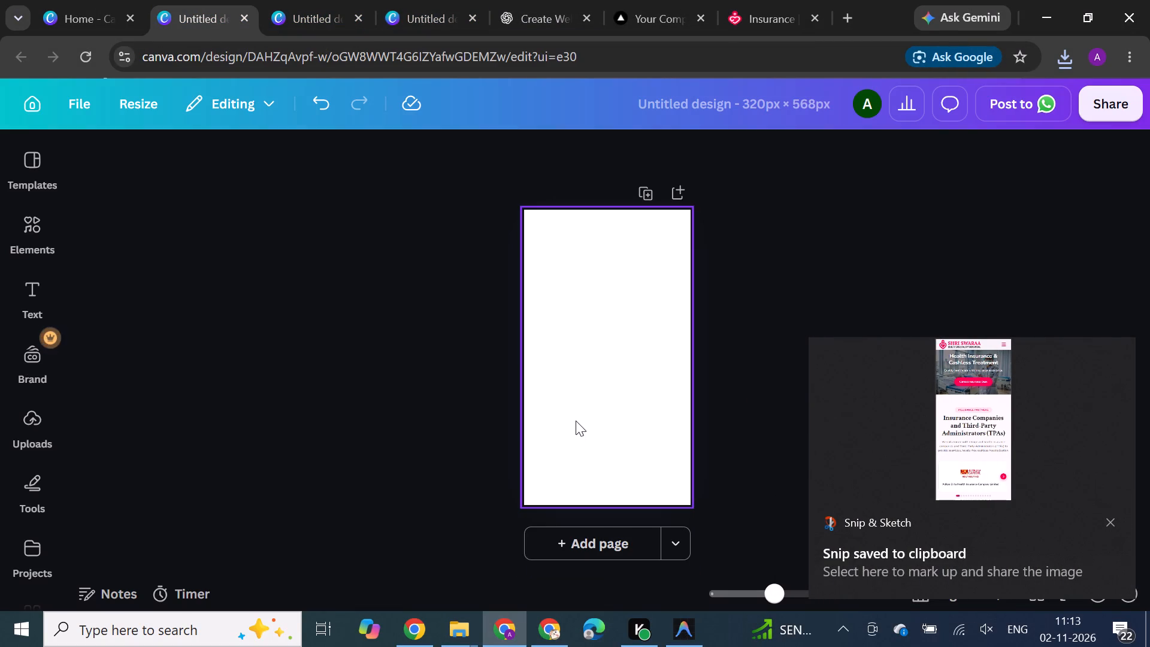
key("ctrl+v")
Align the Insurance snip with the page's top-left corner and enlarge it to full page width, letting its bottom overflow.
left_click_drag(608, 397, 563, 344)
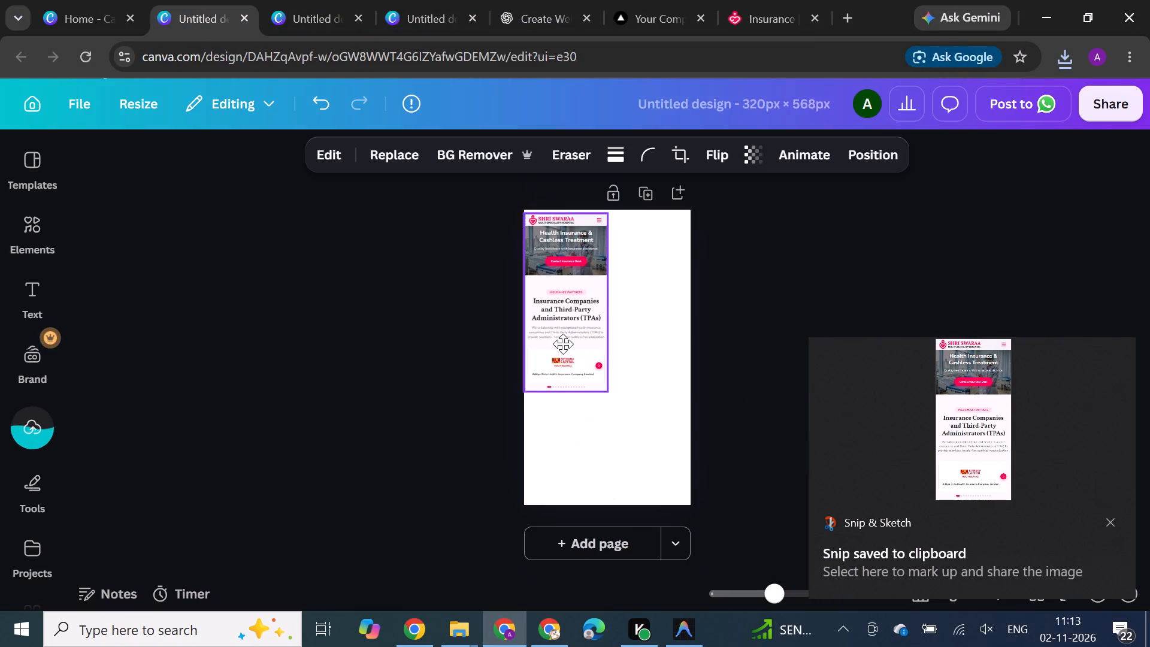
left_click_drag(563, 344, 561, 345)
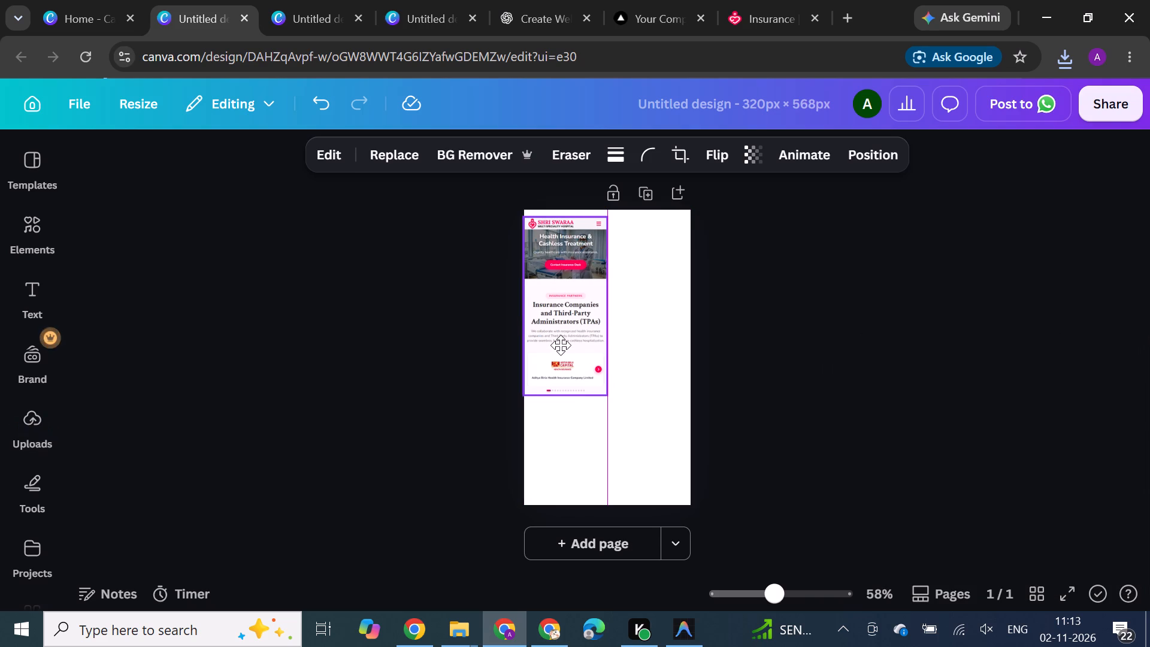
left_click_drag(561, 345, 565, 340)
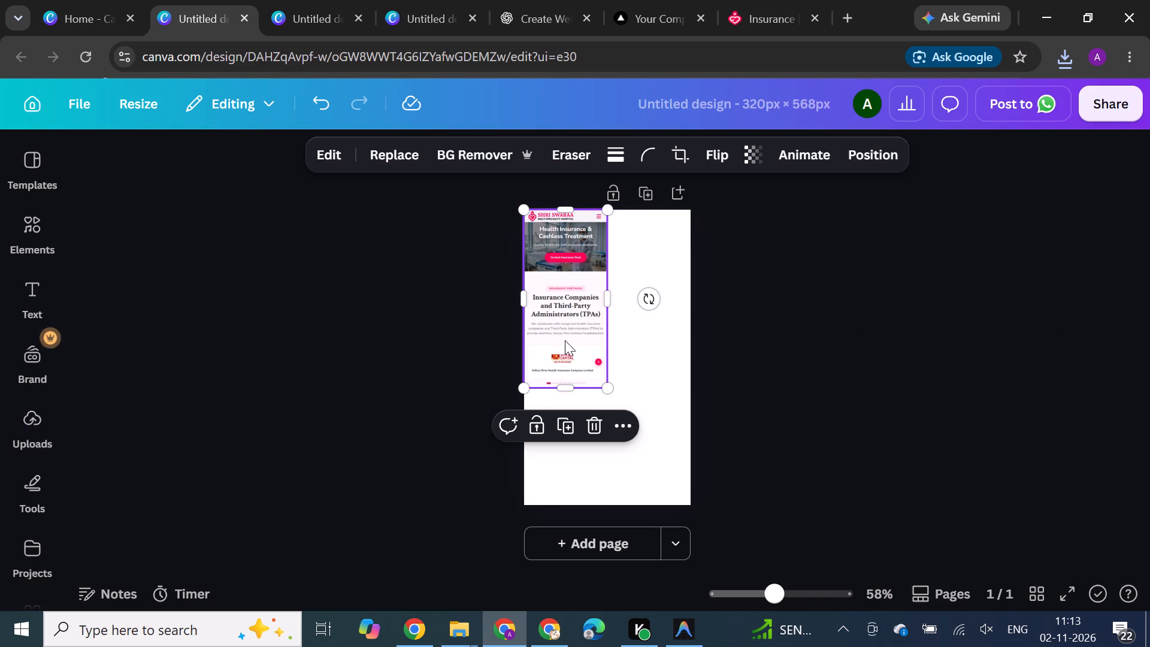
left_click_drag(610, 389, 688, 542)
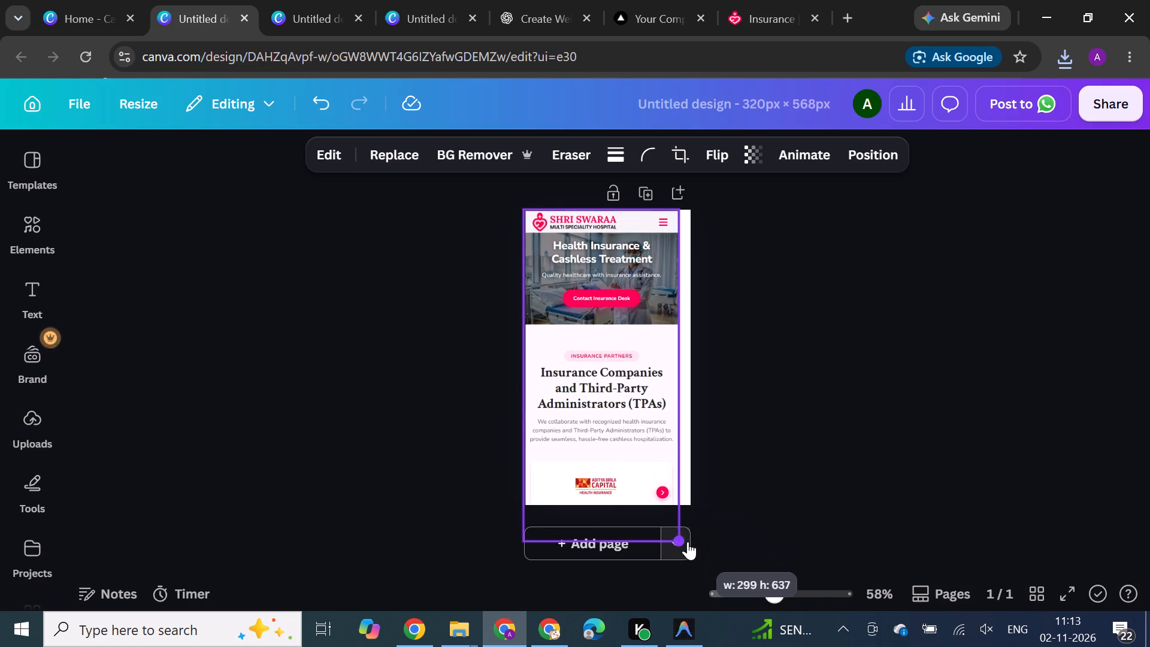
left_click_drag(688, 542, 707, 567)
left_click(768, 471)
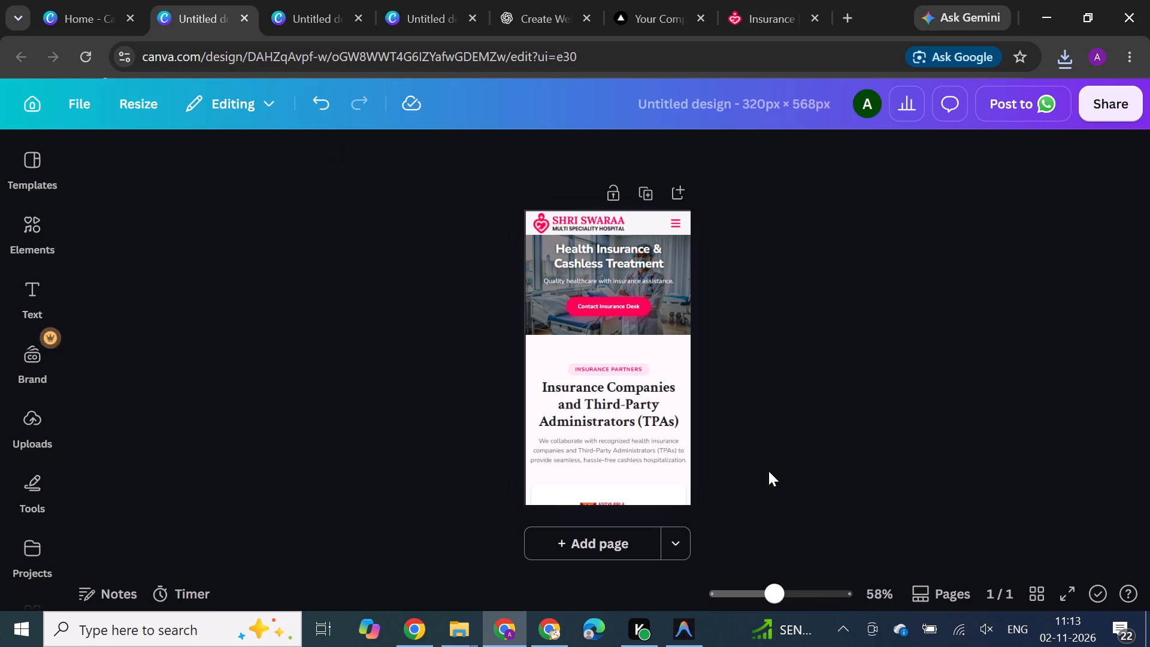
Download the 320 × 568 px Insurance page design as a PNG.
left_click(1110, 111)
left_click(806, 539)
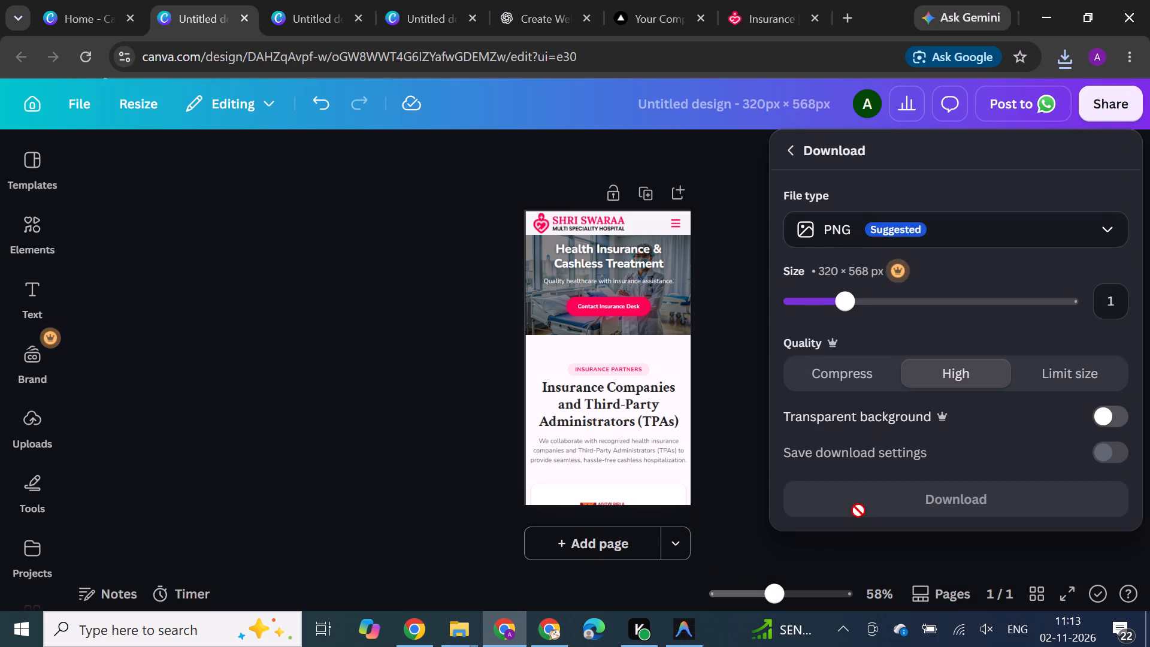
left_click(883, 496)
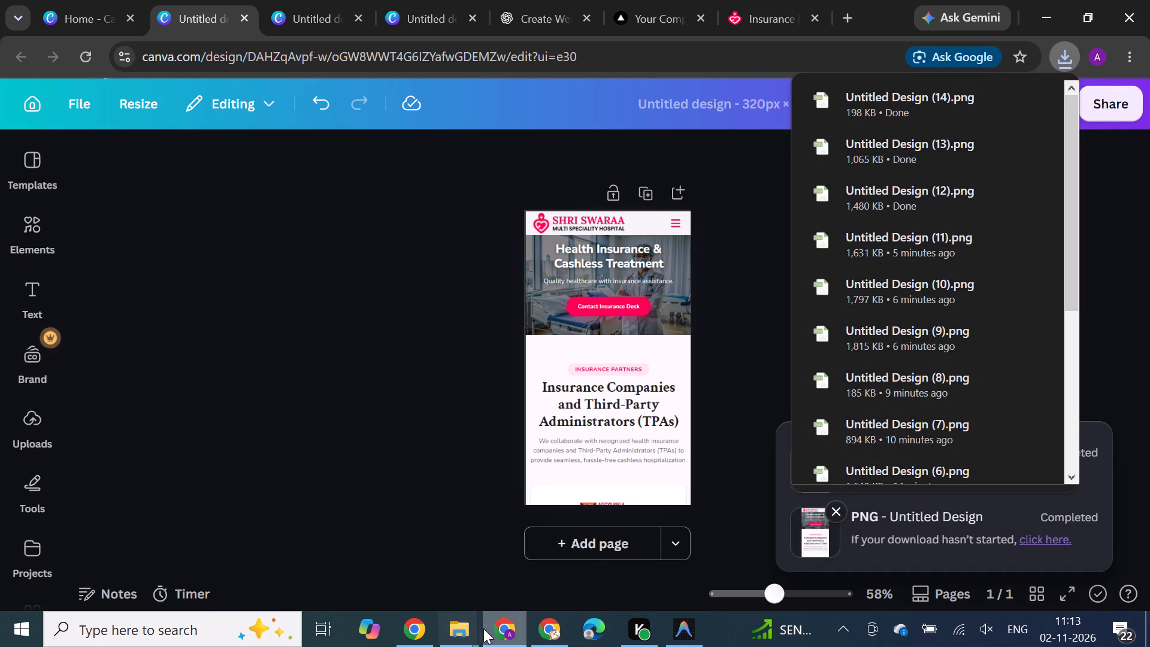
left_click(451, 637)
left_click(533, 575)
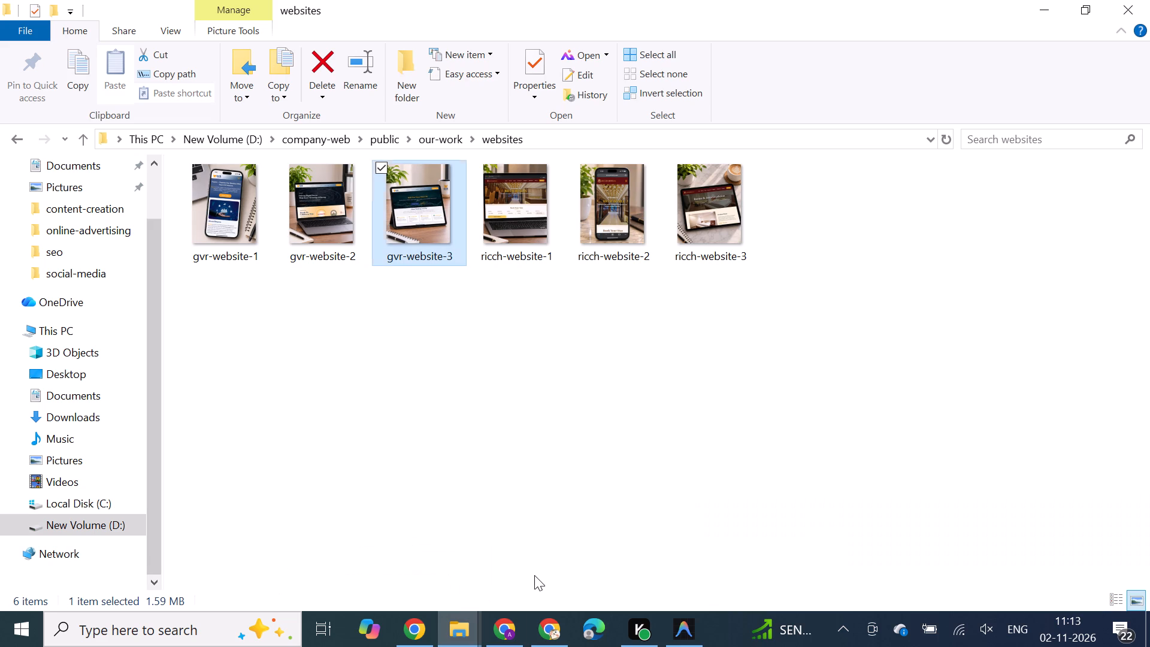
left_click(461, 631)
left_click(428, 599)
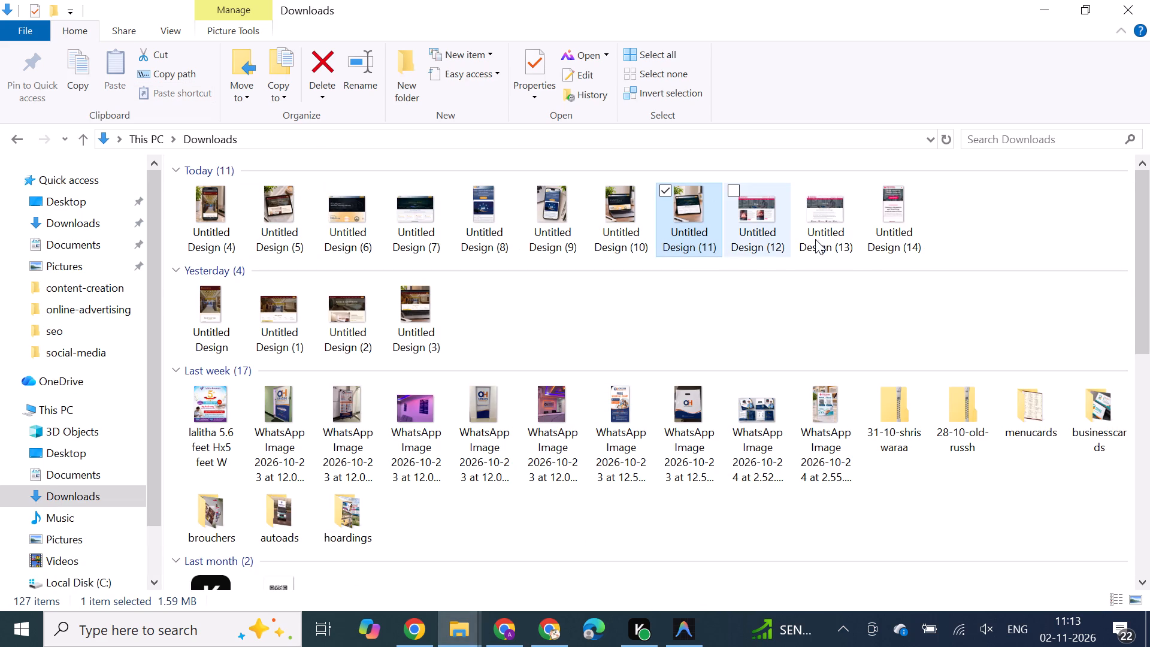
left_click(879, 231)
left_click(840, 232)
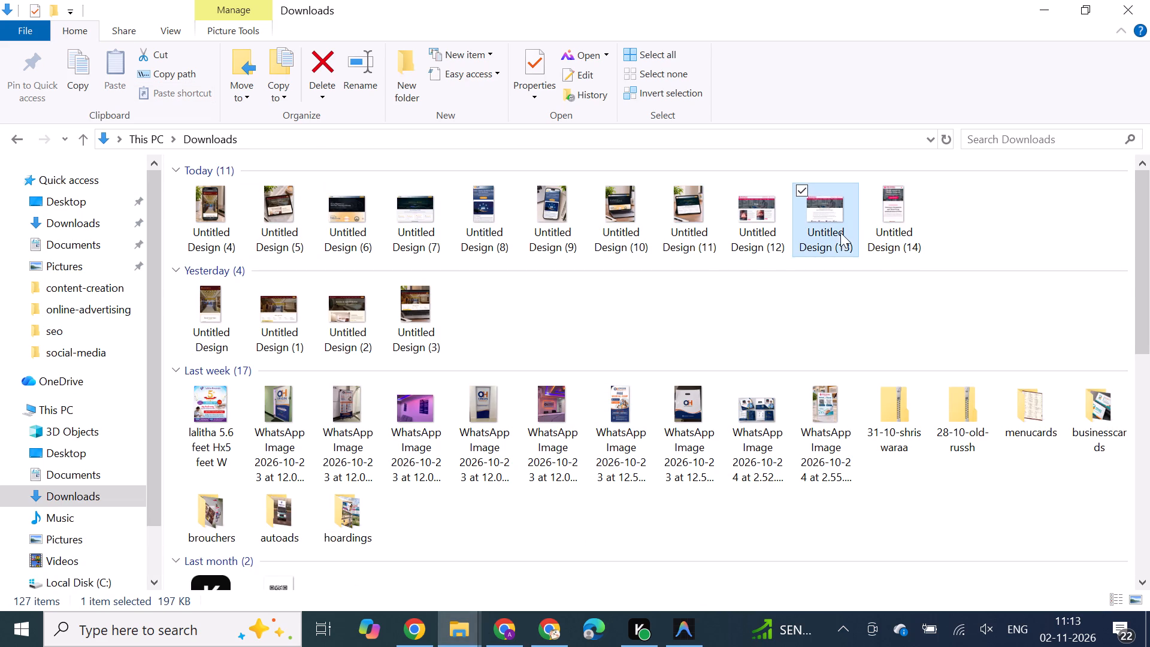